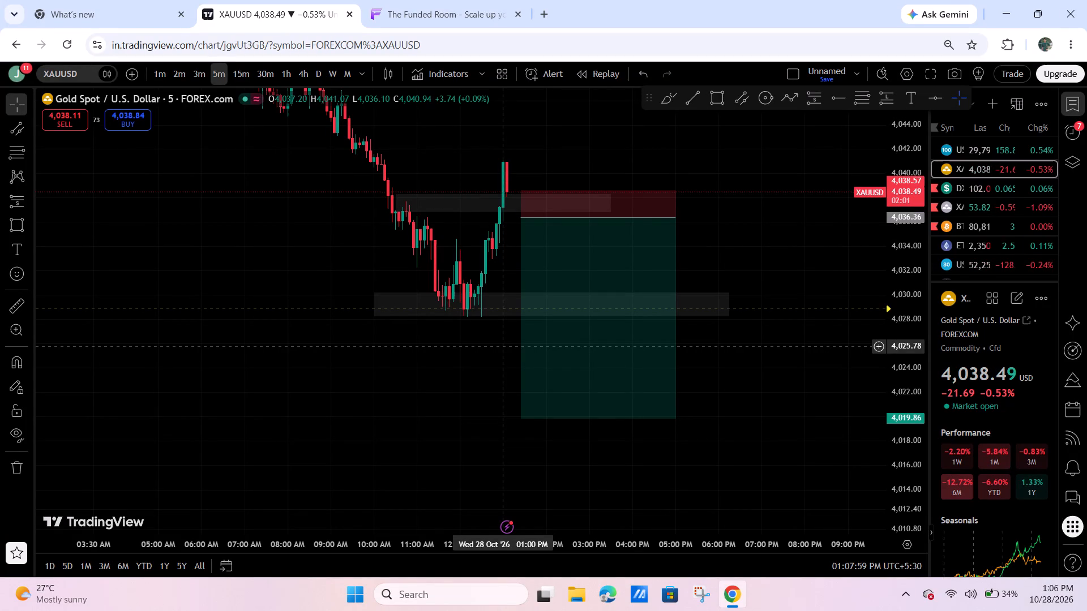
Examine the XAUUSD chart on the 15-minute timeframe around the marked zones and the short position.
left_click(242, 71)
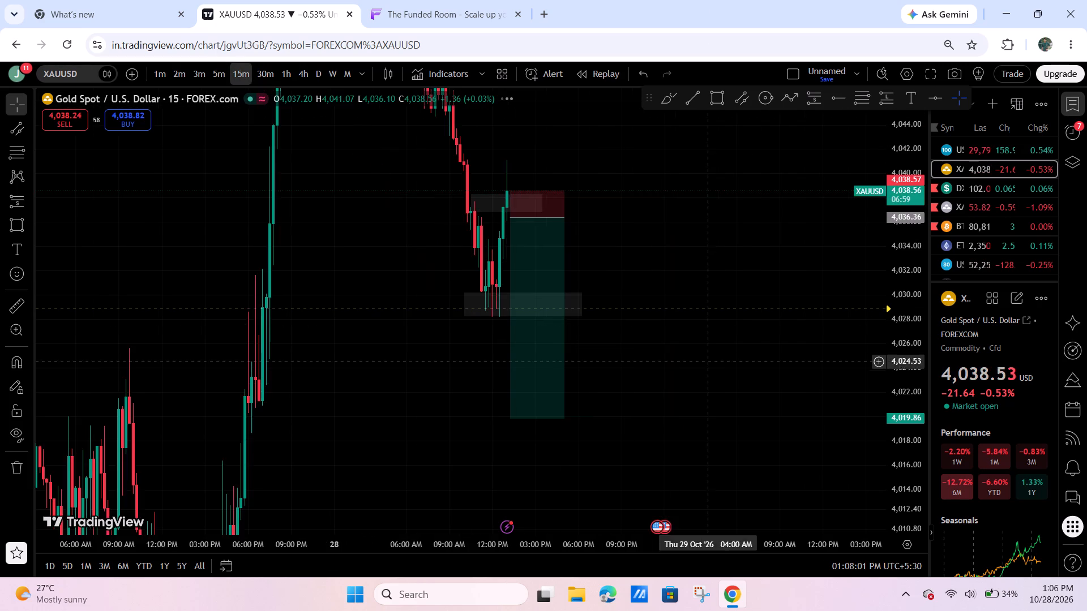
scroll(705, 360, "up", 5)
left_click_drag(588, 304, 801, 305)
left_click_drag(914, 177, 883, 243)
left_click_drag(781, 251, 853, 270)
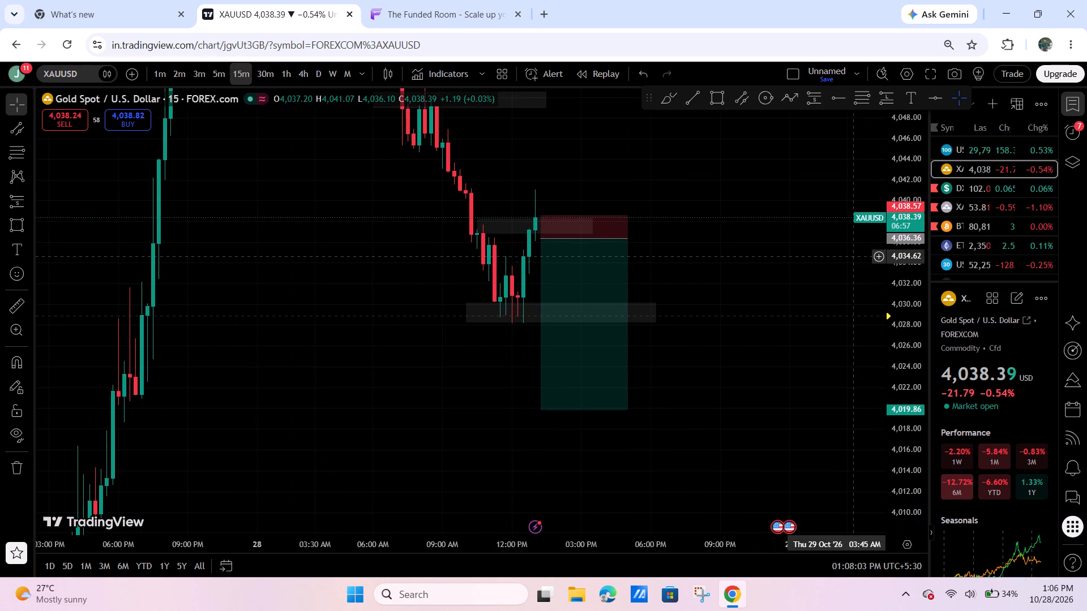
left_click_drag(752, 296, 806, 285)
left_click_drag(887, 193, 874, 249)
left_click_drag(819, 272, 808, 274)
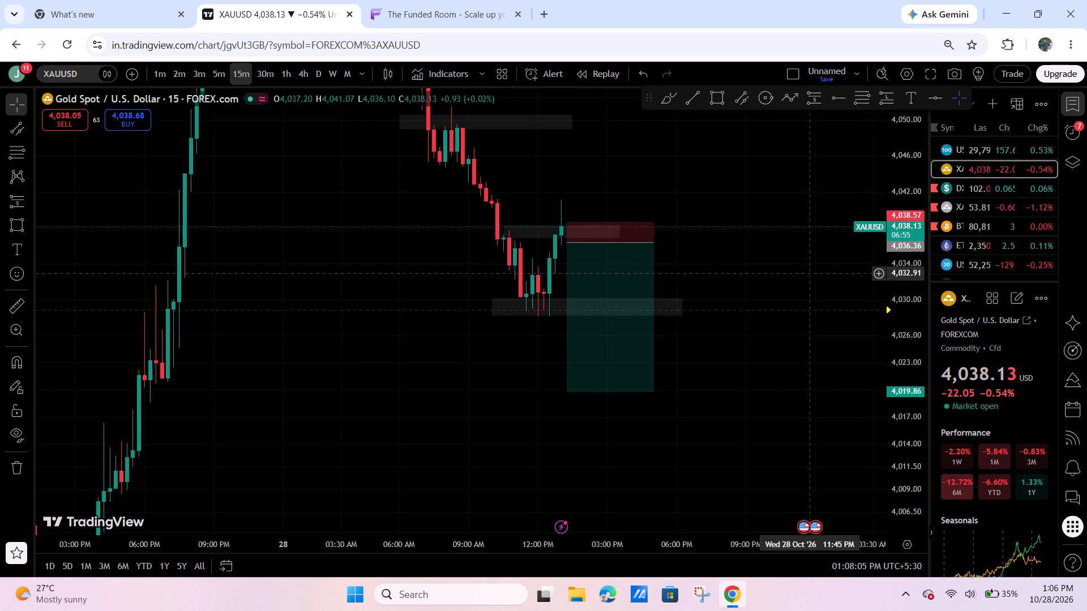
scroll(782, 277, "down", 1)
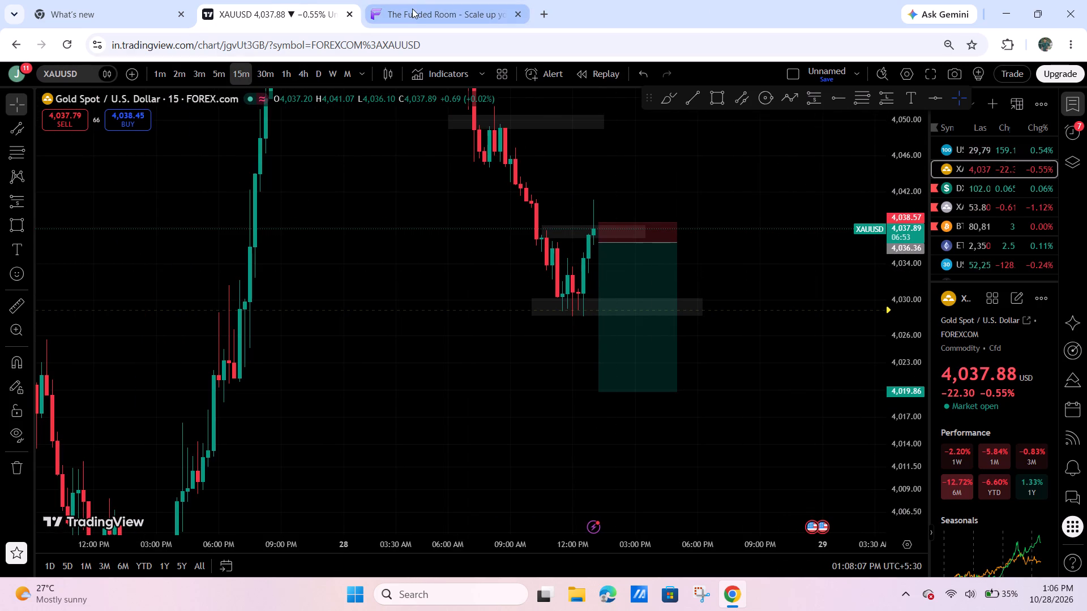
Switch to The Funded Room trading page and look over the recent USTECH100 price action on the 3-minute chart.
left_click(462, 0)
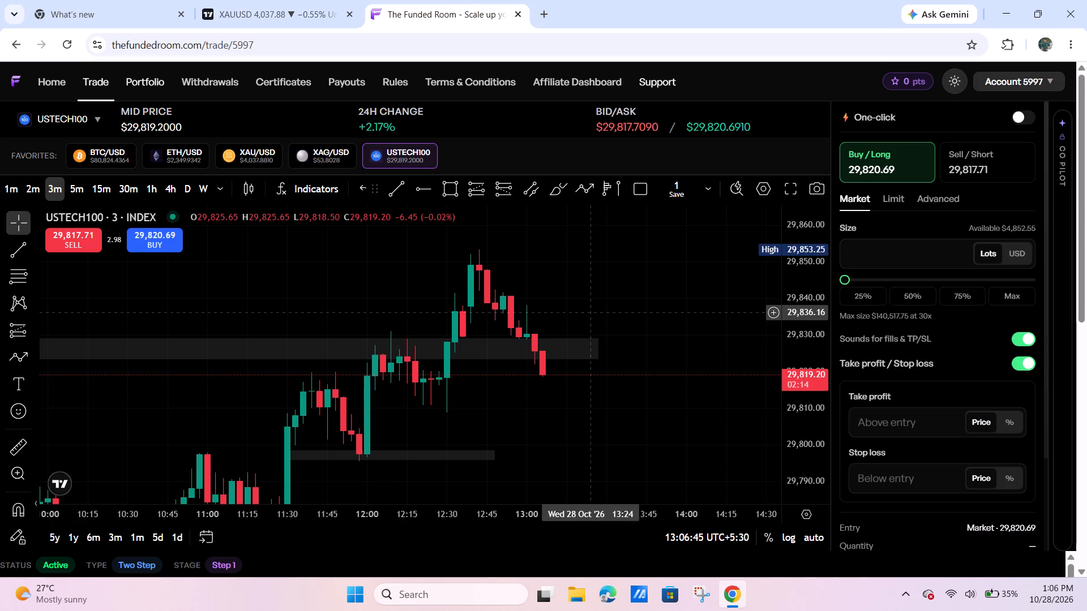
left_click_drag(627, 300, 688, 270)
scroll(683, 278, "down", 3)
left_click_drag(698, 277, 648, 286)
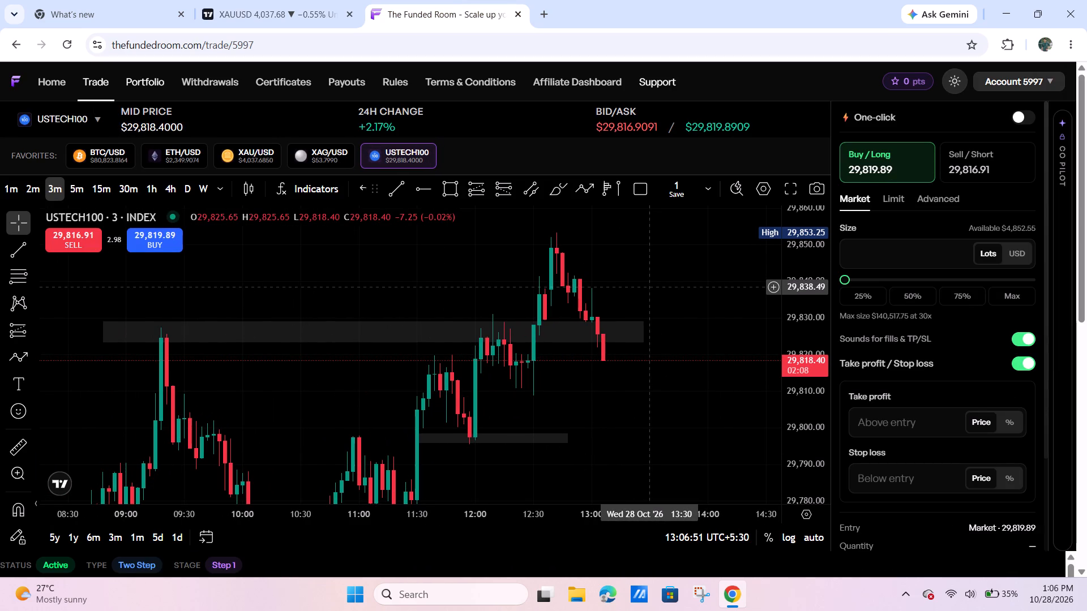
Examine USTECH100 on the 5-minute timeframe, from the recent high back through the marked zones and earlier swings.
left_click(81, 191)
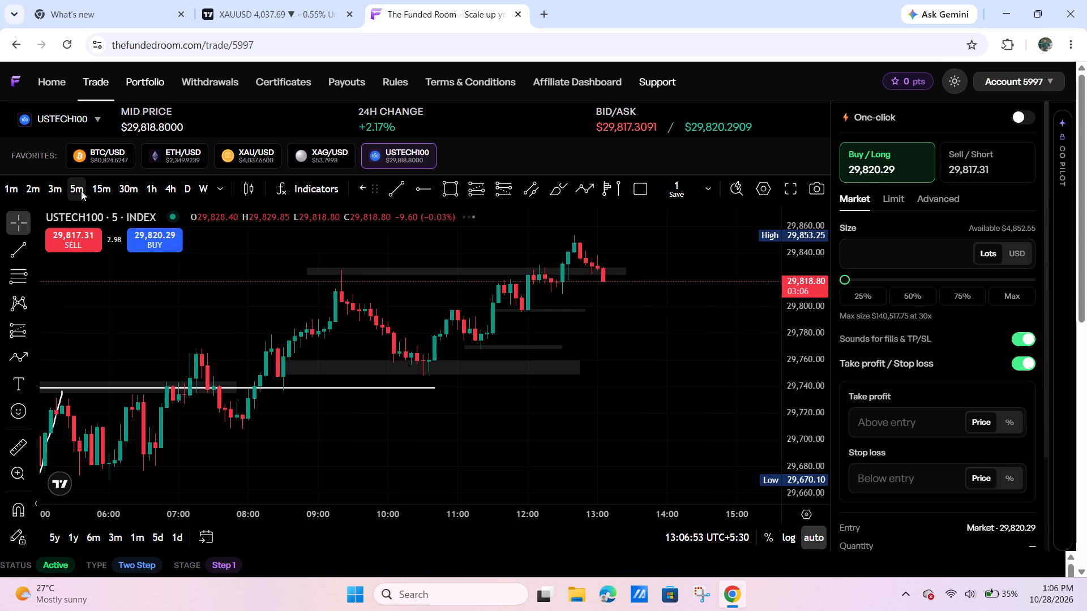
left_click_drag(657, 305, 686, 381)
left_click_drag(804, 403, 765, 166)
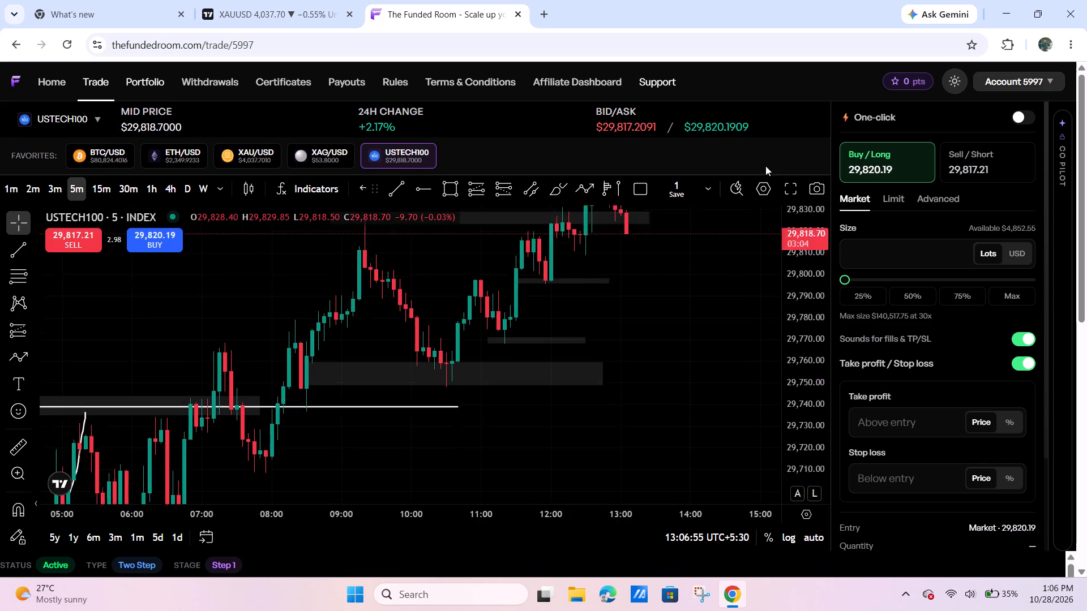
left_click_drag(765, 166, 763, 158)
left_click_drag(714, 251, 679, 490)
scroll(679, 436, "up", 3)
left_click_drag(792, 350, 773, 398)
left_click_drag(756, 400, 774, 377)
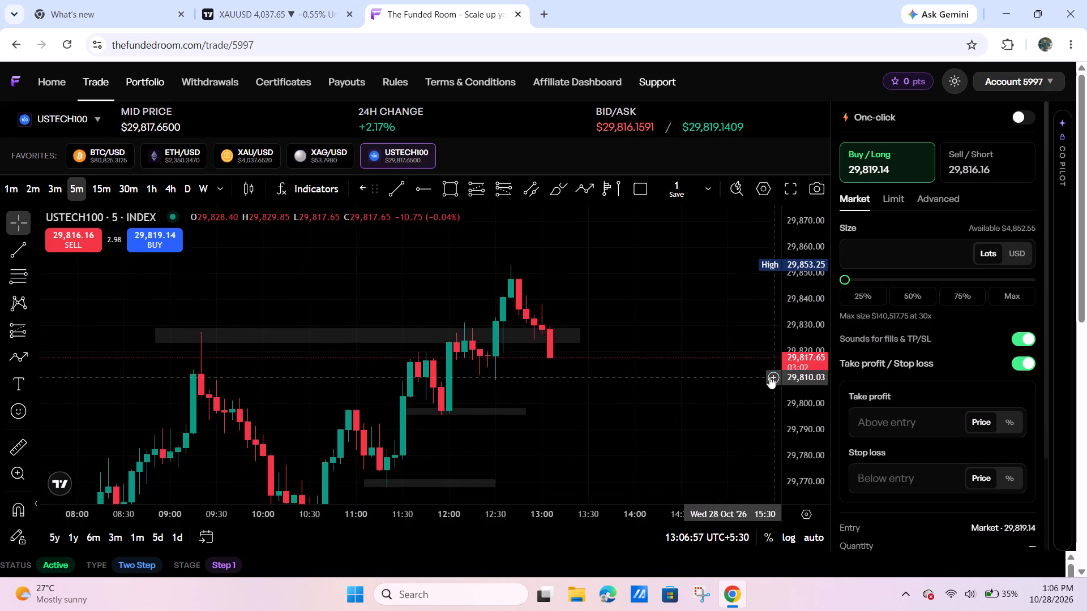
left_click_drag(708, 382, 680, 382)
left_click_drag(609, 392, 650, 352)
scroll(704, 369, "down", 3)
left_click_drag(660, 377, 621, 337)
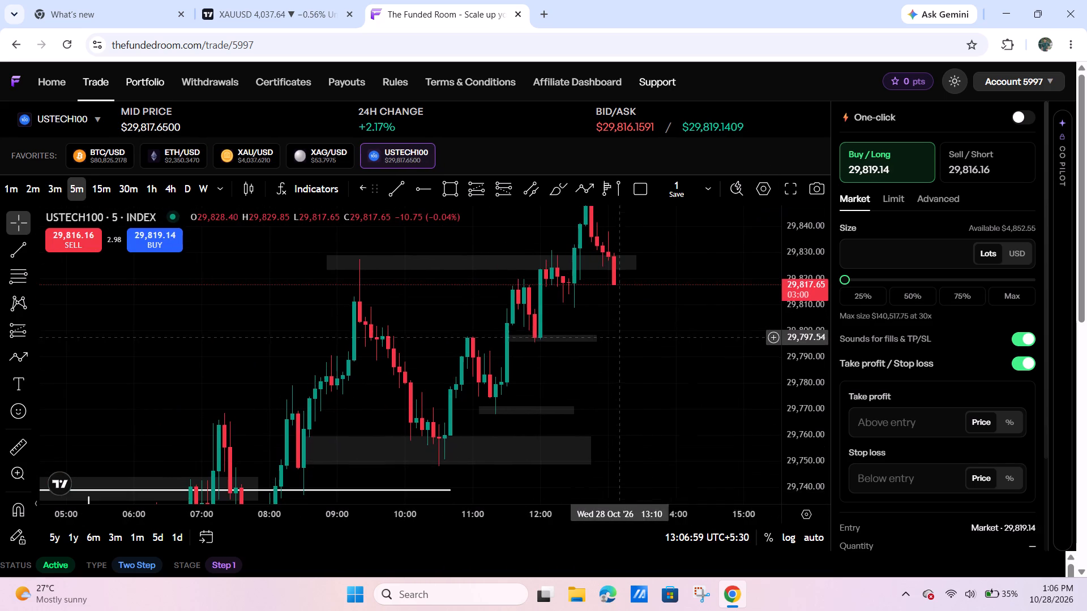
left_click_drag(803, 261, 756, 370)
left_click_drag(725, 377, 667, 385)
scroll(672, 385, "down", 2)
left_click_drag(697, 384, 678, 394)
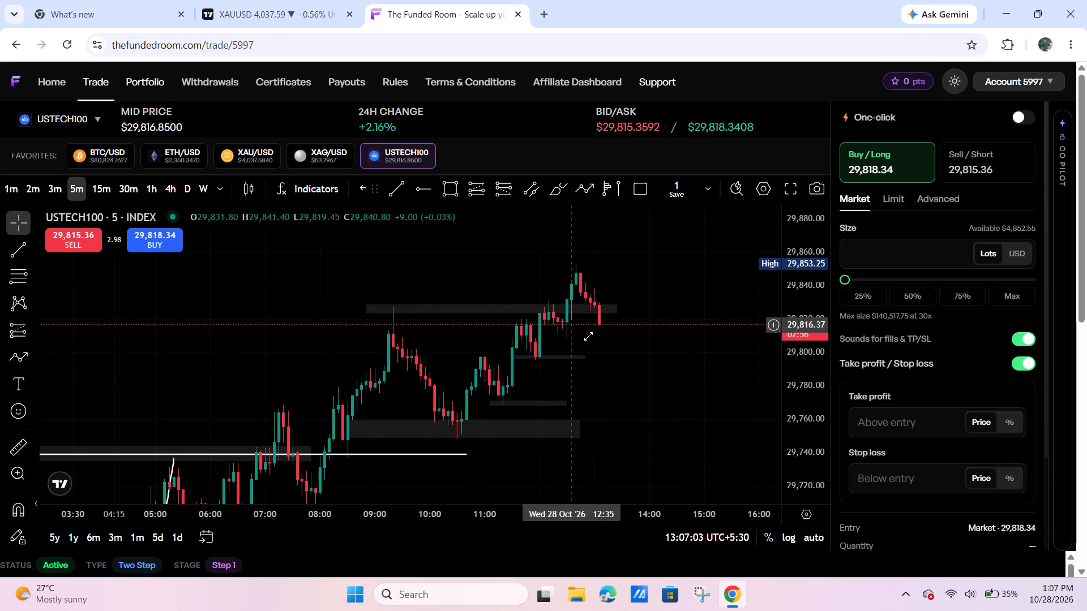
scroll(582, 405, "up", 3)
Examine USTECH100 with its existing drawings on the 15-minute timeframe.
left_click(109, 192)
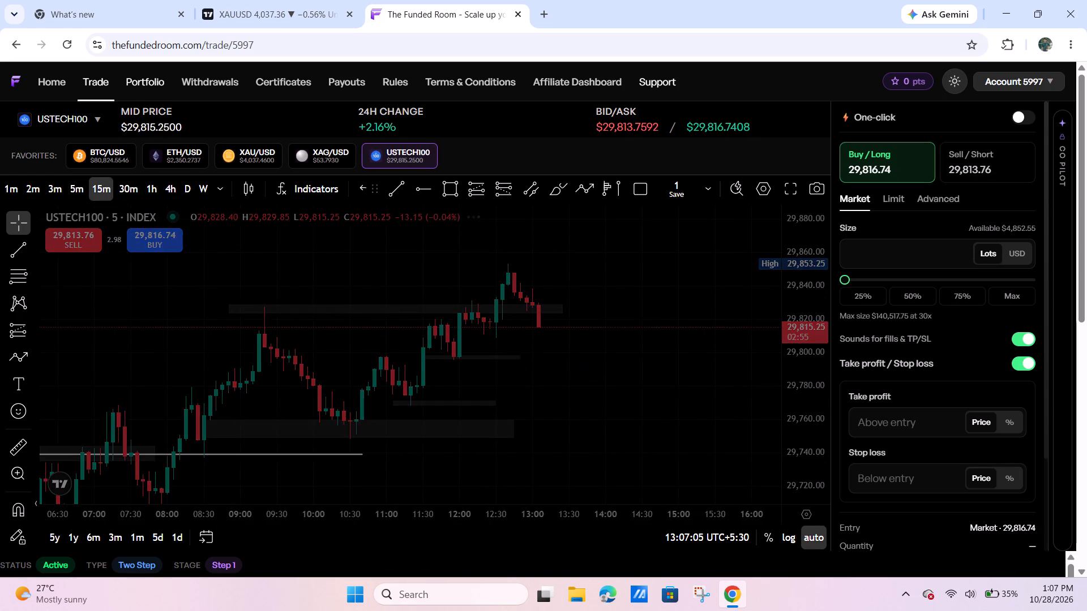
left_click_drag(627, 368, 765, 391)
left_click_drag(791, 419, 775, 139)
left_click_drag(706, 234, 637, 531)
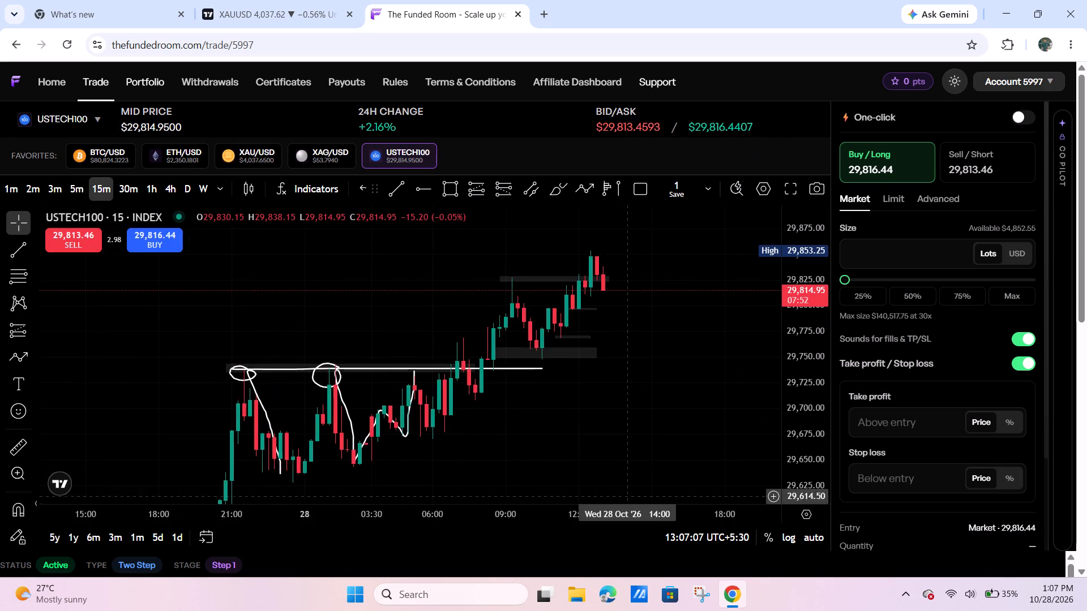
scroll(627, 449, "down", 3)
scroll(713, 425, "up", 4)
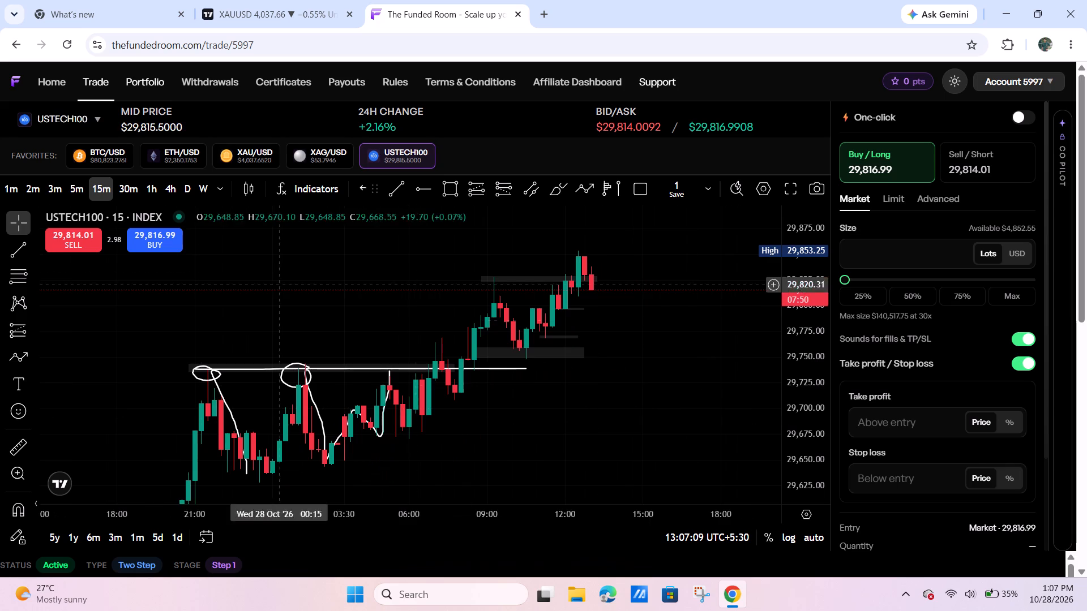
scroll(594, 419, "up", 6)
Remove all nine drawings from the USTECH100 chart.
right_click(562, 266)
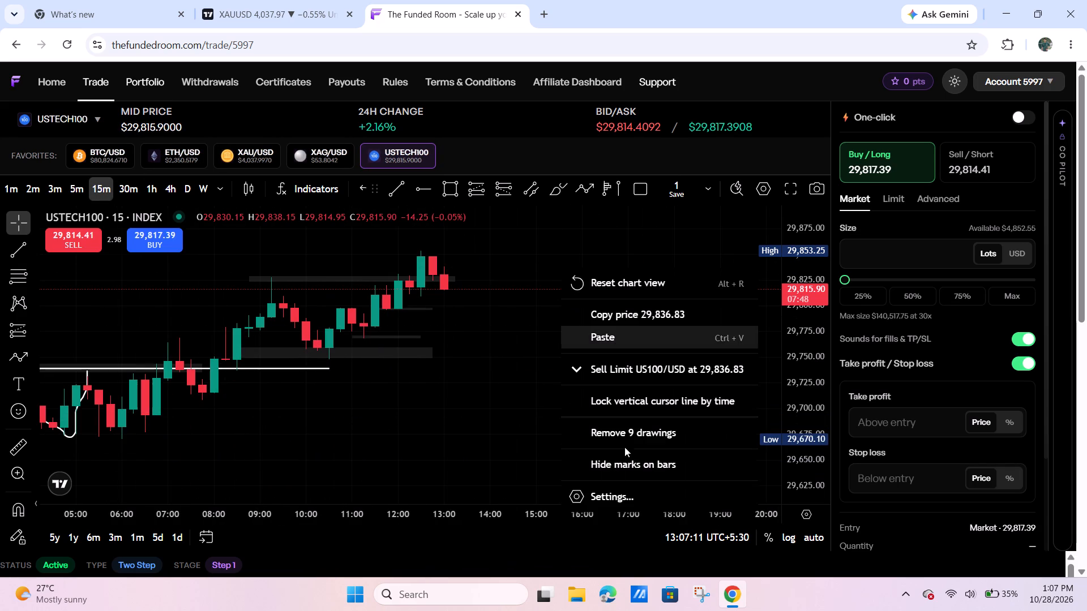
left_click(658, 434)
Draw a rectangle zone on the 15-minute USTECH100 chart from about 29,762 to 29,750, starting around 08:30 and extending past the current candle.
left_click_drag(533, 380, 743, 442)
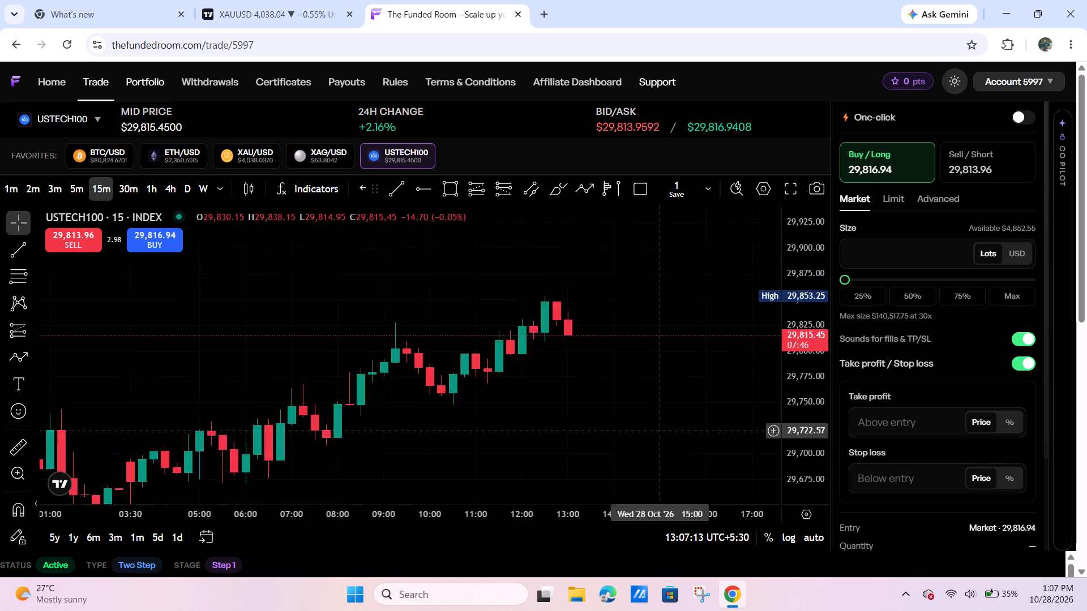
left_click_drag(799, 419, 761, 209)
right_click_drag(765, 245, 761, 209)
left_click_drag(584, 442, 535, 307)
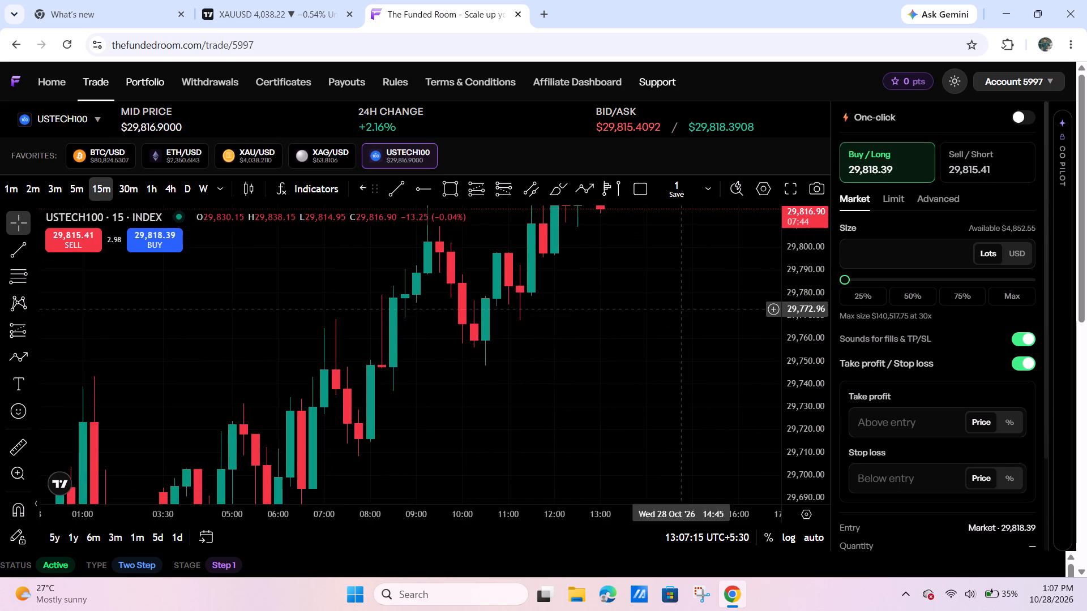
scroll(764, 298, "down", 4)
left_click_drag(790, 276, 758, 411)
scroll(726, 406, "down", 3)
left_click_drag(727, 408, 621, 410)
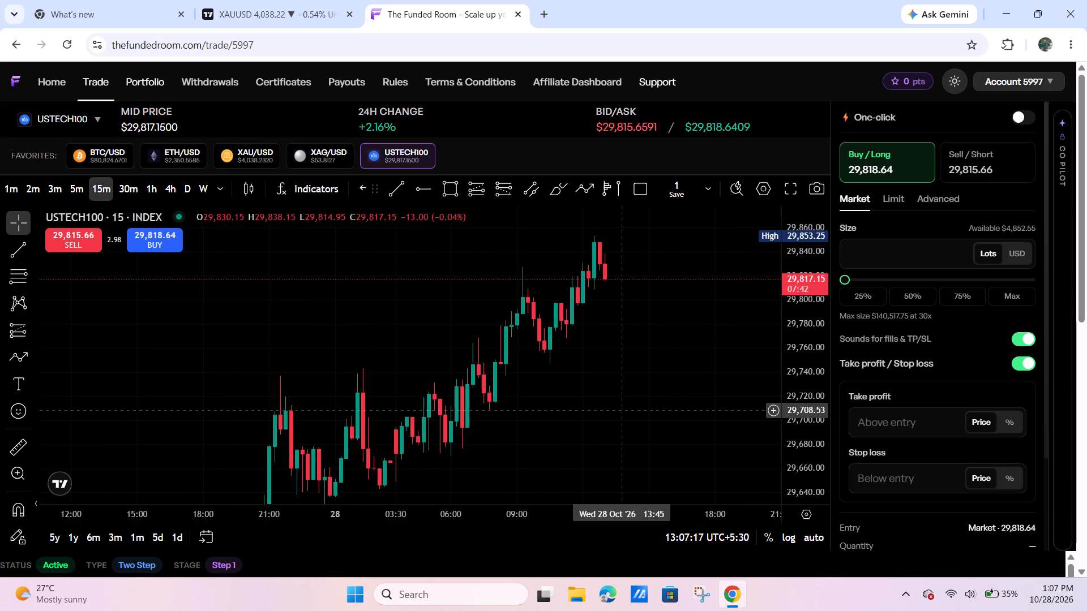
left_click_drag(571, 415, 559, 419)
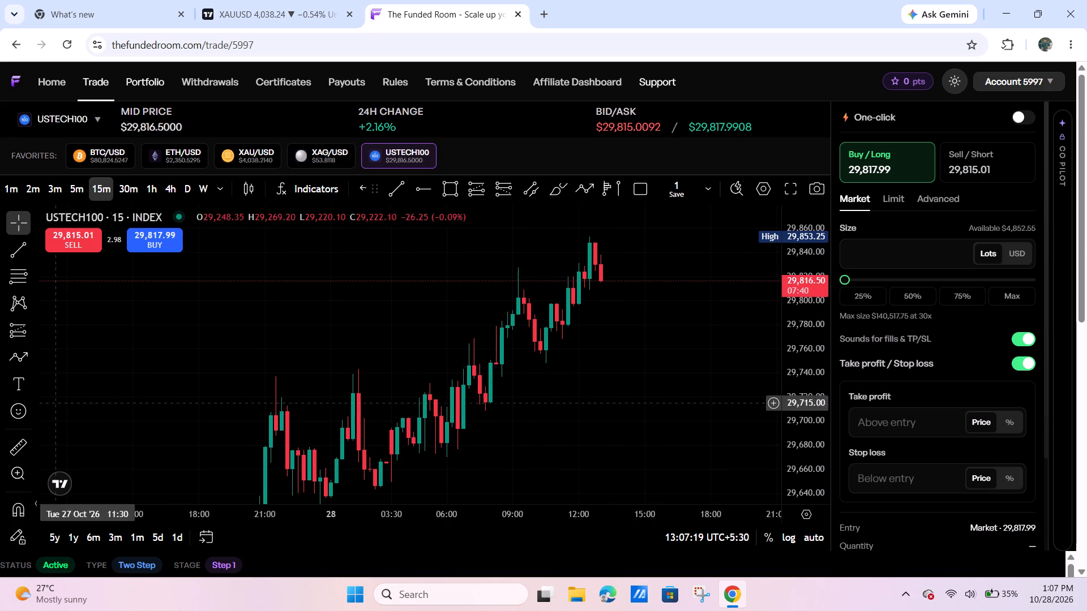
left_click(454, 187)
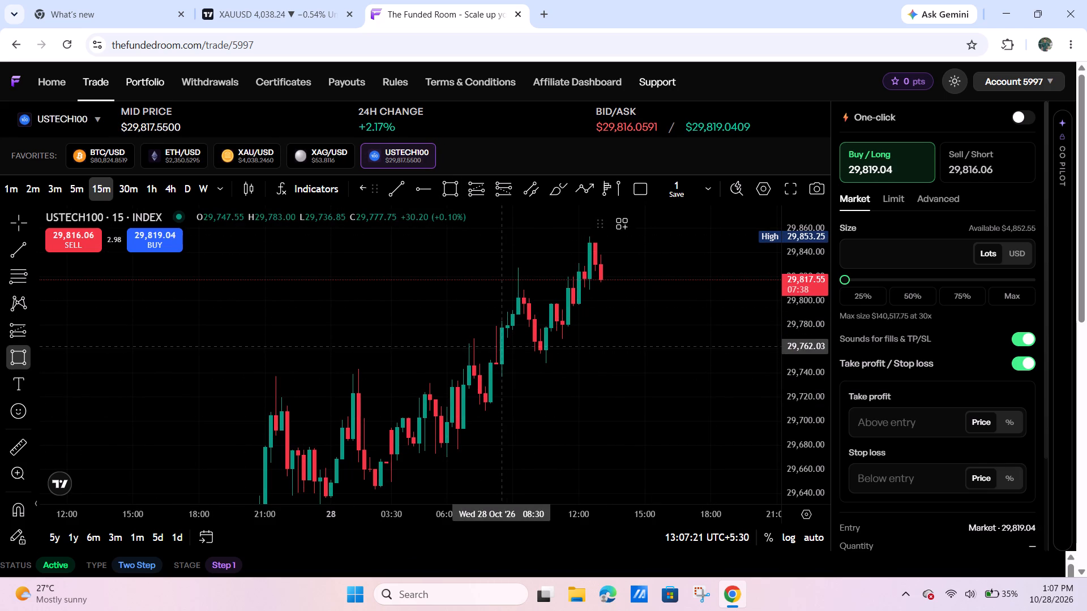
left_click(499, 346)
left_click(711, 361)
On the 1-hour USTECH100 chart, draw a rectangle zone from about 29,979 to 29,950 above the 21 October high, extending to 29 October.
left_click_drag(668, 313, 667, 233)
scroll(733, 279, "down", 2)
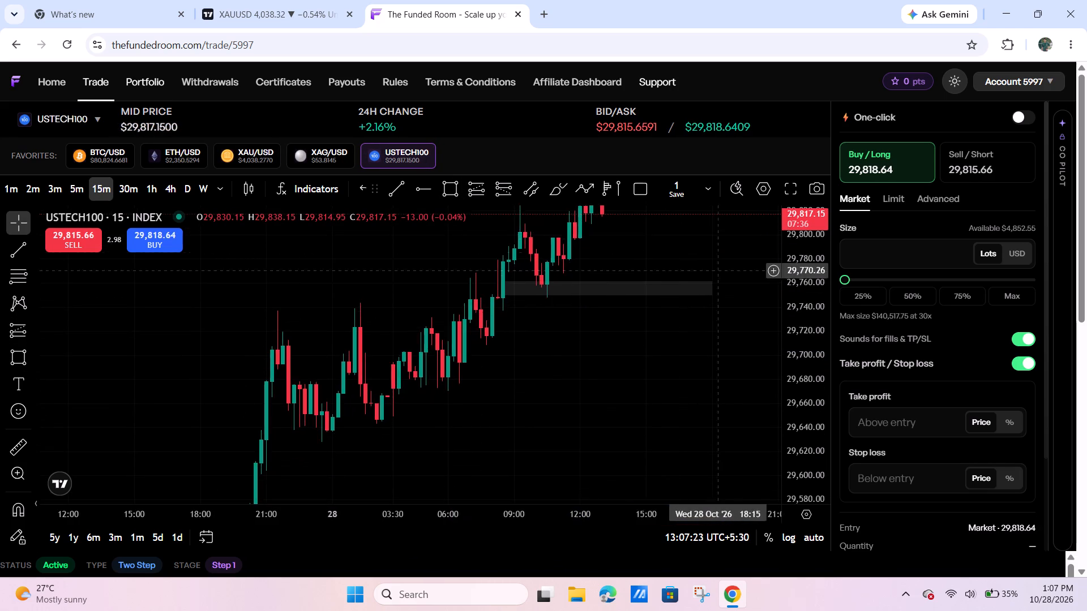
scroll(746, 287, "down", 1)
left_click_drag(801, 265, 771, 411)
left_click_drag(651, 389, 487, 350)
left_click(158, 191)
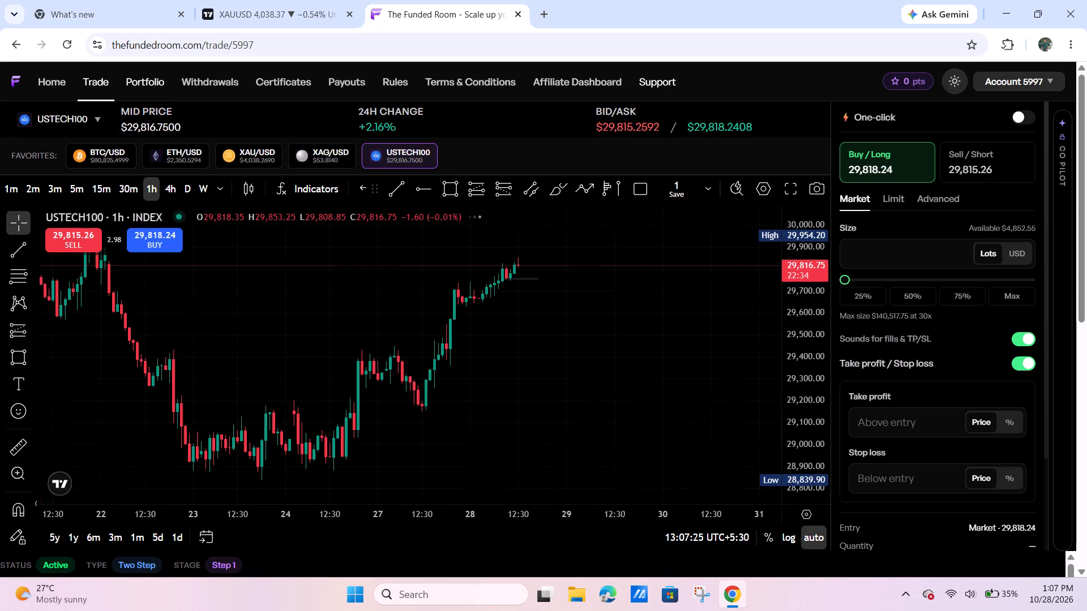
left_click_drag(616, 403, 789, 399)
left_click_drag(785, 378, 771, 216)
left_click_drag(717, 288, 693, 371)
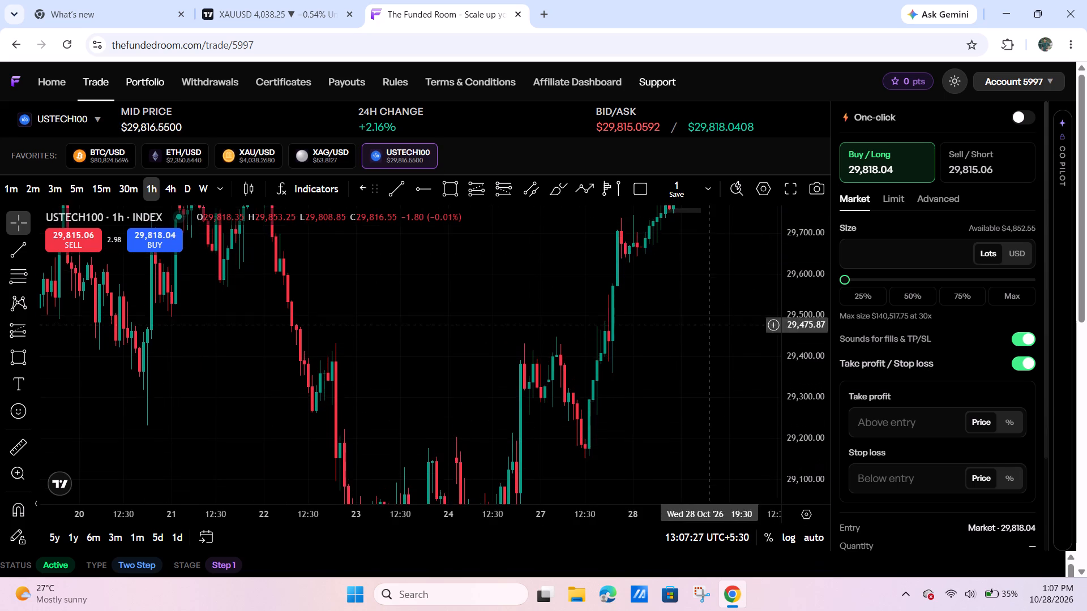
left_click_drag(693, 371, 674, 391)
scroll(671, 391, "down", 4)
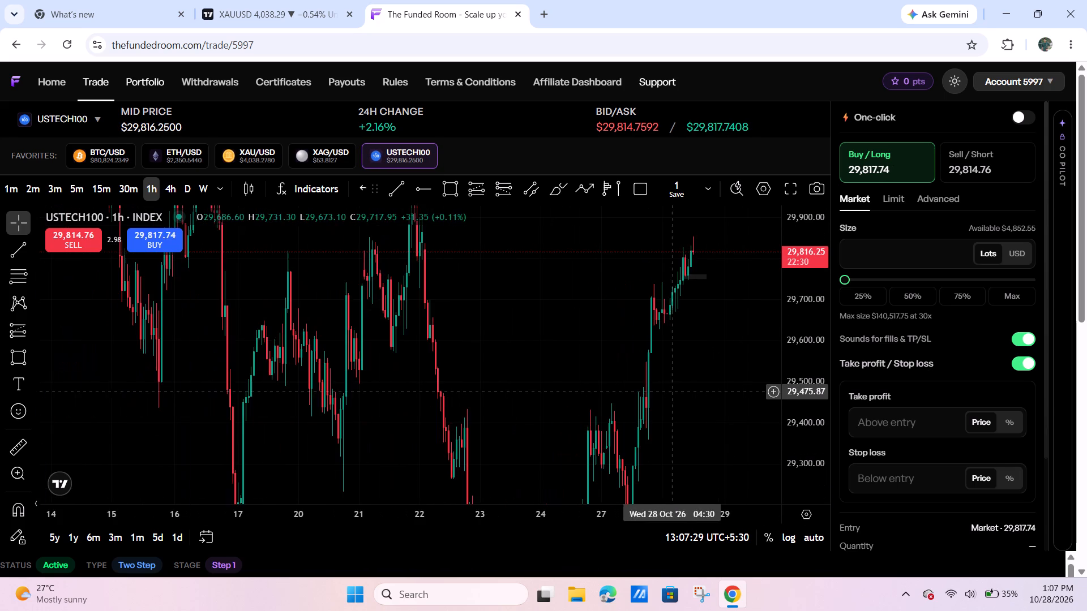
left_click_drag(718, 324, 691, 436)
left_click(447, 189)
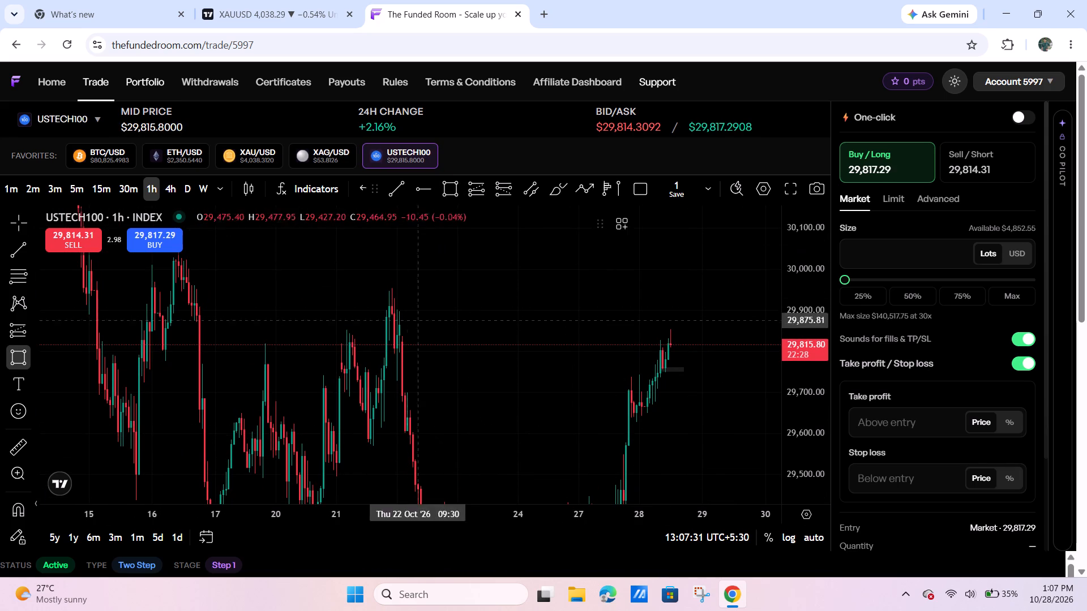
left_click_drag(370, 277, 392, 282)
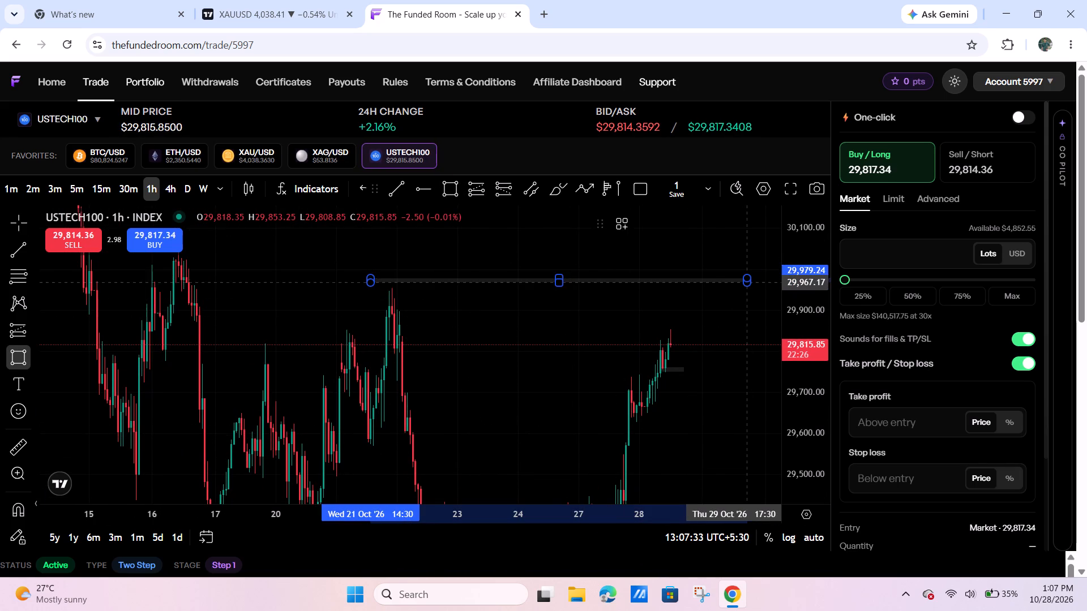
left_click(747, 290)
Change the Funded Room chart to the XAU/USD favorite.
left_click_drag(732, 331, 675, 235)
scroll(647, 362, "up", 4)
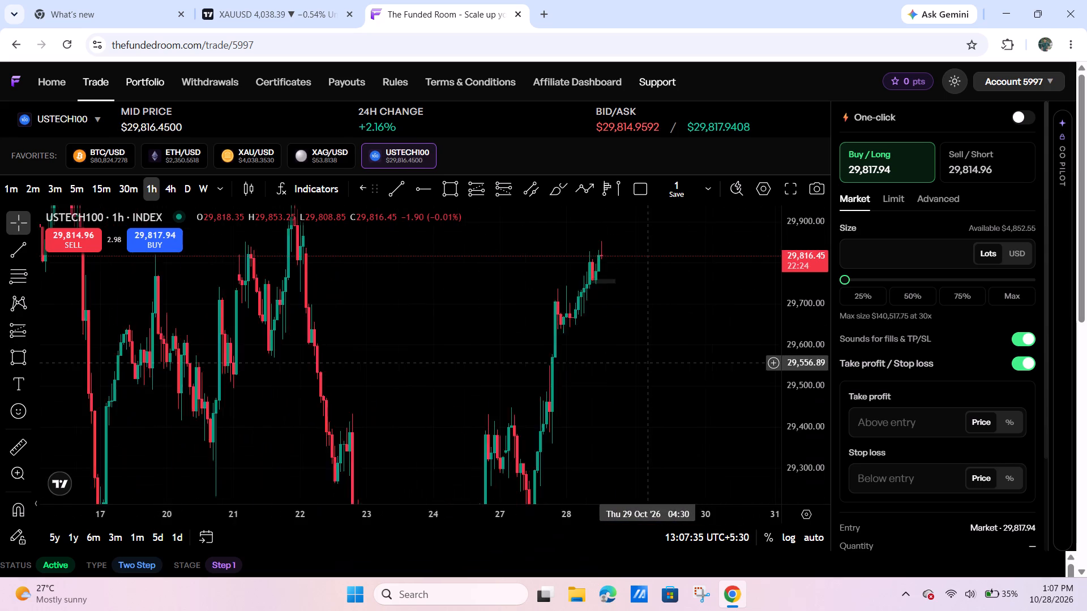
scroll(647, 362, "up", 3)
left_click_drag(537, 384, 691, 407)
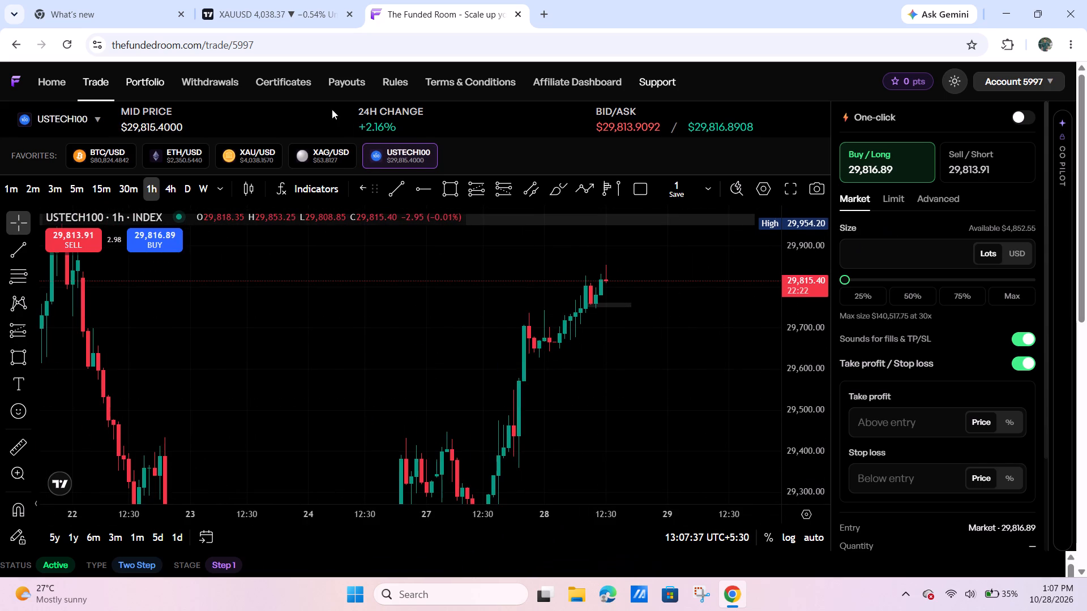
left_click(245, 153)
Return to TradingView's XAUUSD chart on the 5-minute timeframe and shorten the short position to span about one hour.
left_click(271, 10)
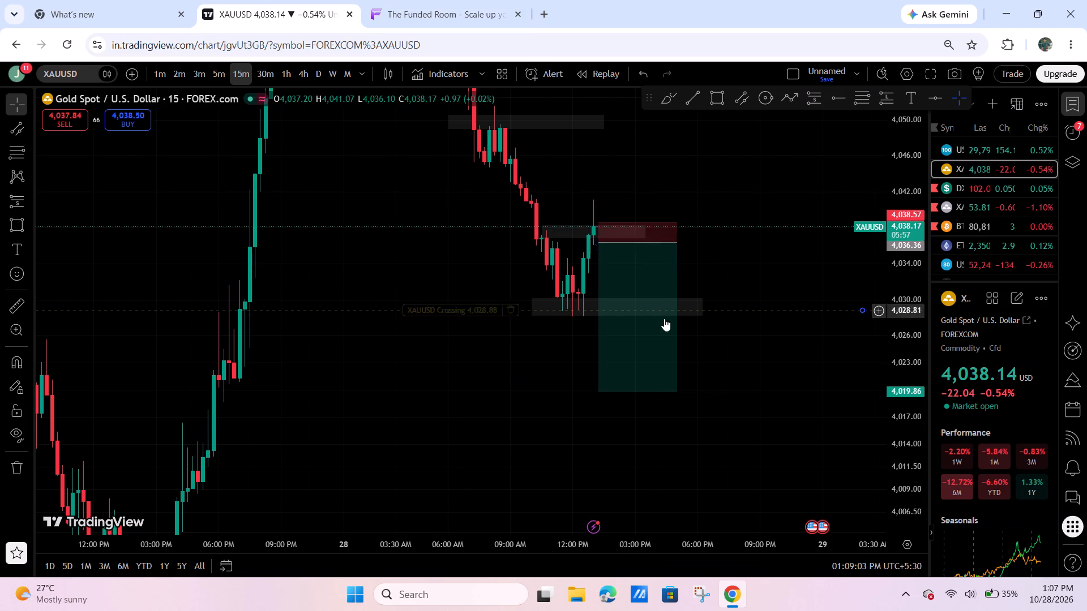
left_click_drag(773, 275, 769, 280)
left_click(211, 70)
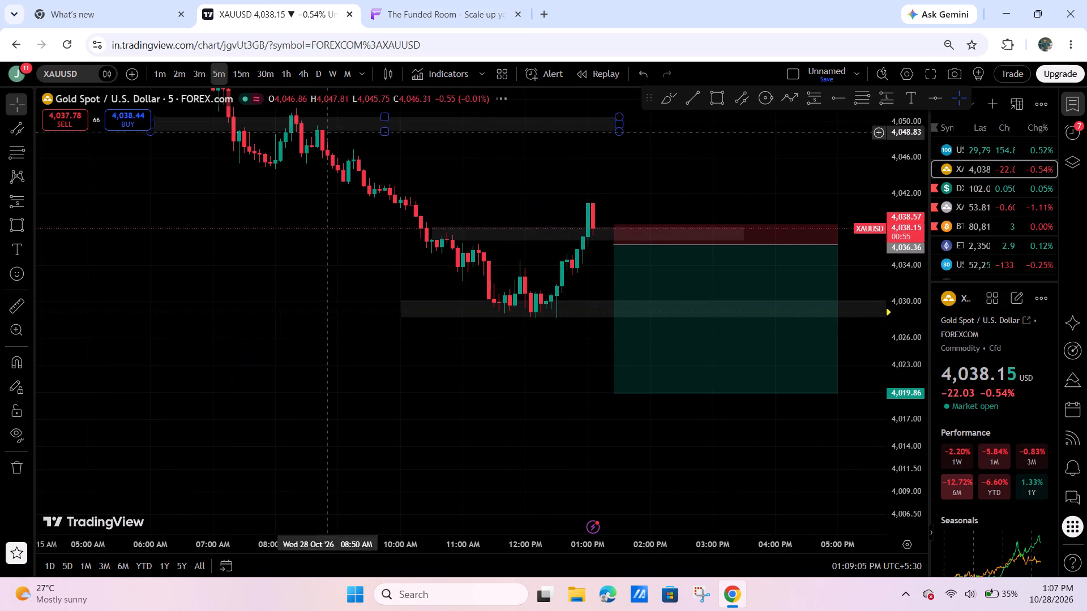
left_click_drag(581, 273, 490, 303)
left_click_drag(752, 269, 591, 270)
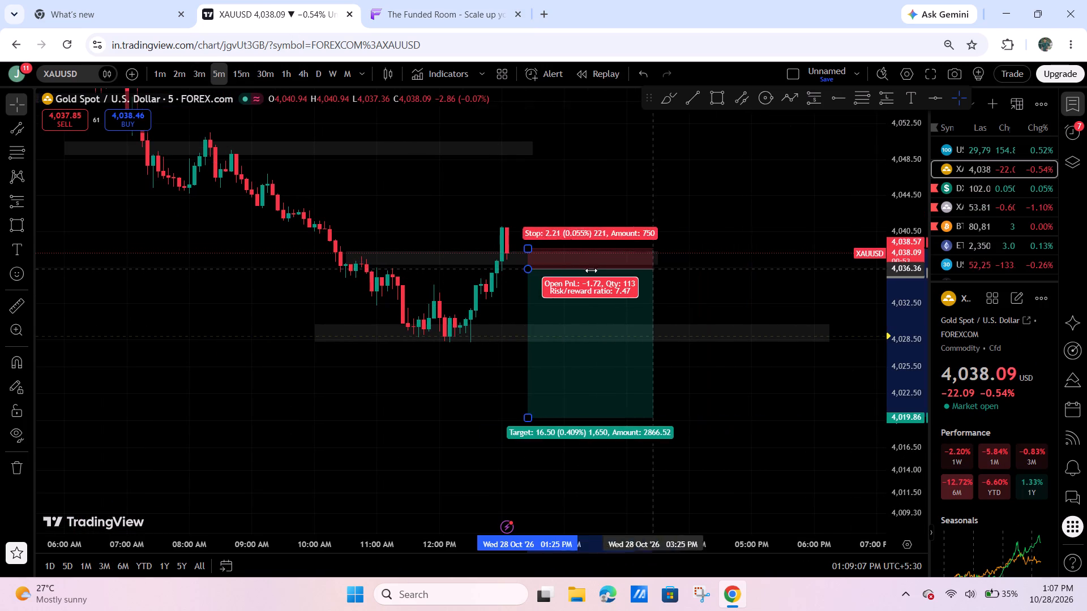
left_click_drag(591, 270, 587, 270)
Examine the wider XAUUSD 5-minute price action back to 27 October.
scroll(683, 285, "down", 11)
left_click_drag(546, 257, 436, 324)
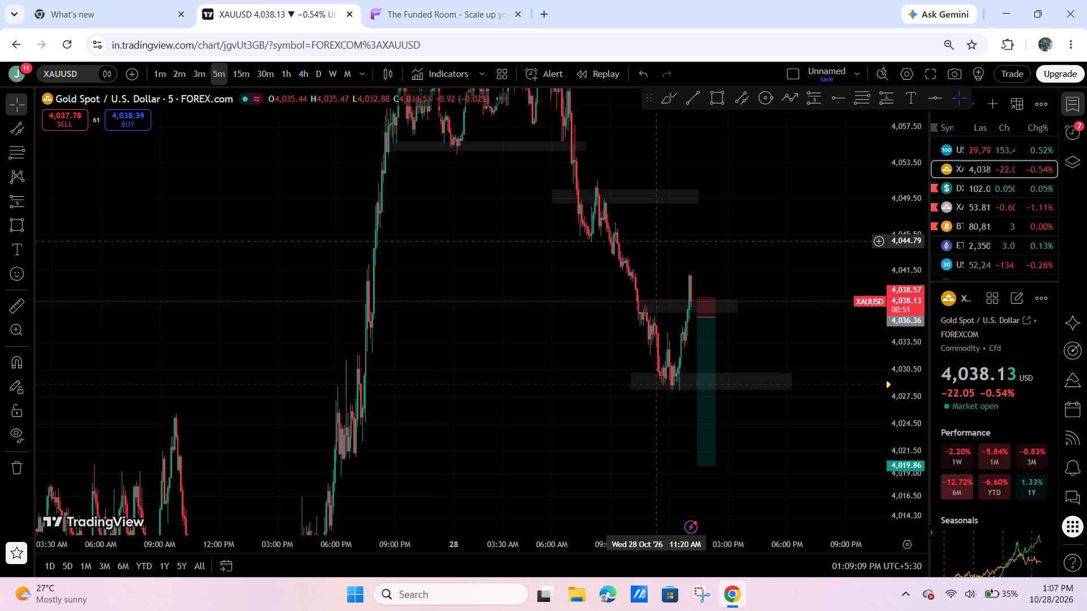
left_click_drag(781, 265, 837, 156)
left_click_drag(888, 195, 888, 248)
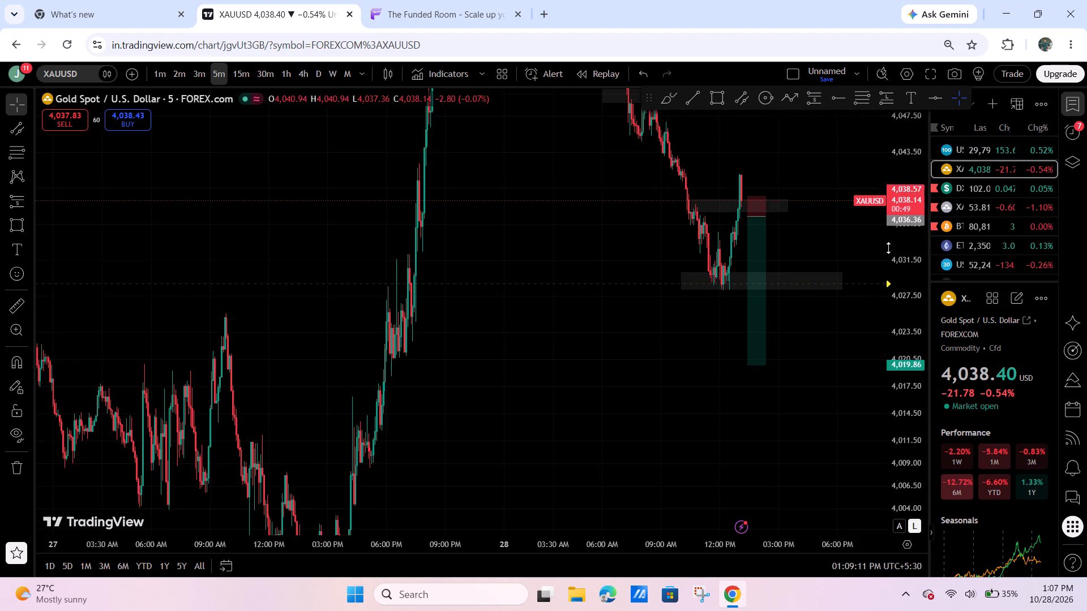
left_click_drag(888, 248, 922, 348)
Open the US Dollar Index (DXY) chart from the watchlist and examine its recent 5-minute price action.
left_click(978, 196)
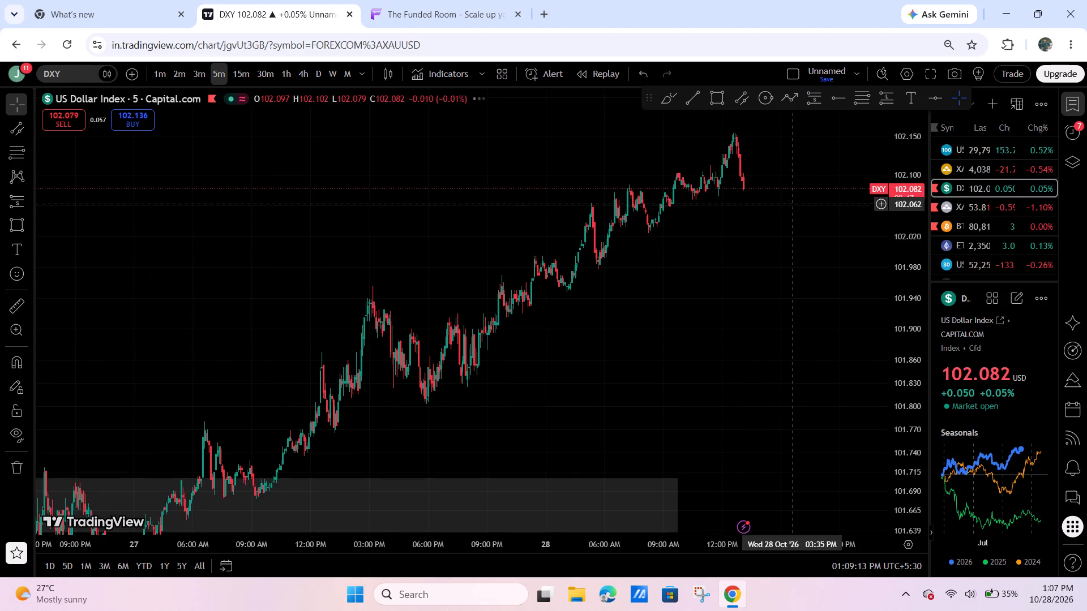
left_click_drag(795, 218, 807, 323)
left_click_drag(895, 374, 911, 68)
scroll(802, 285, "up", 8)
left_click_drag(747, 257, 734, 271)
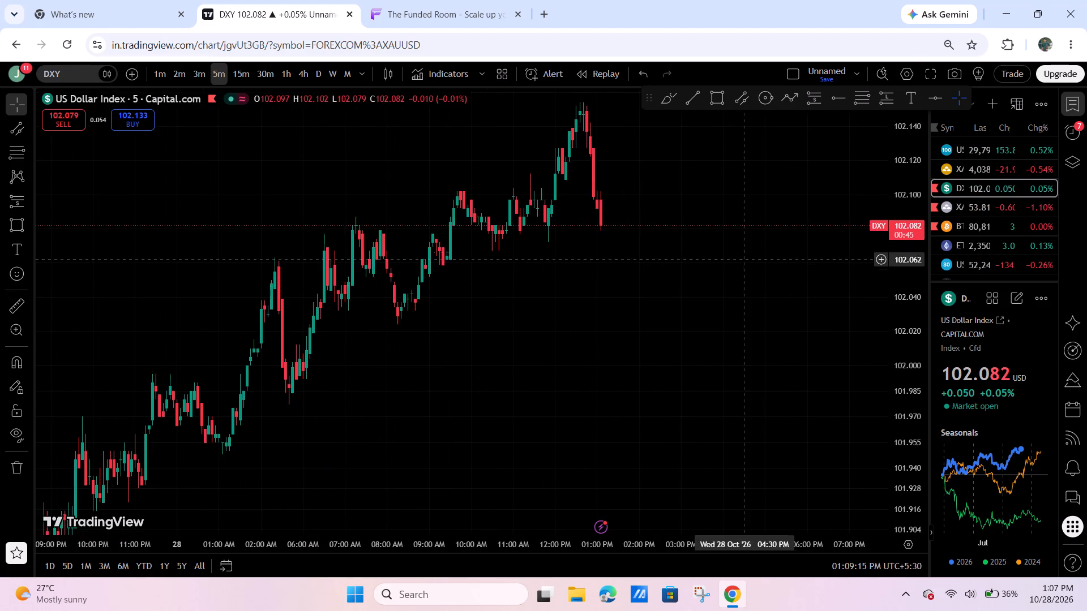
Draw a rectangle zone on the DXY 5-minute chart at about 102.069–102.077, spanning 10:10 AM to 3:00 PM on 28 October.
left_click_drag(734, 271, 684, 313)
scroll(666, 317, "up", 3)
left_click_drag(652, 292, 734, 276)
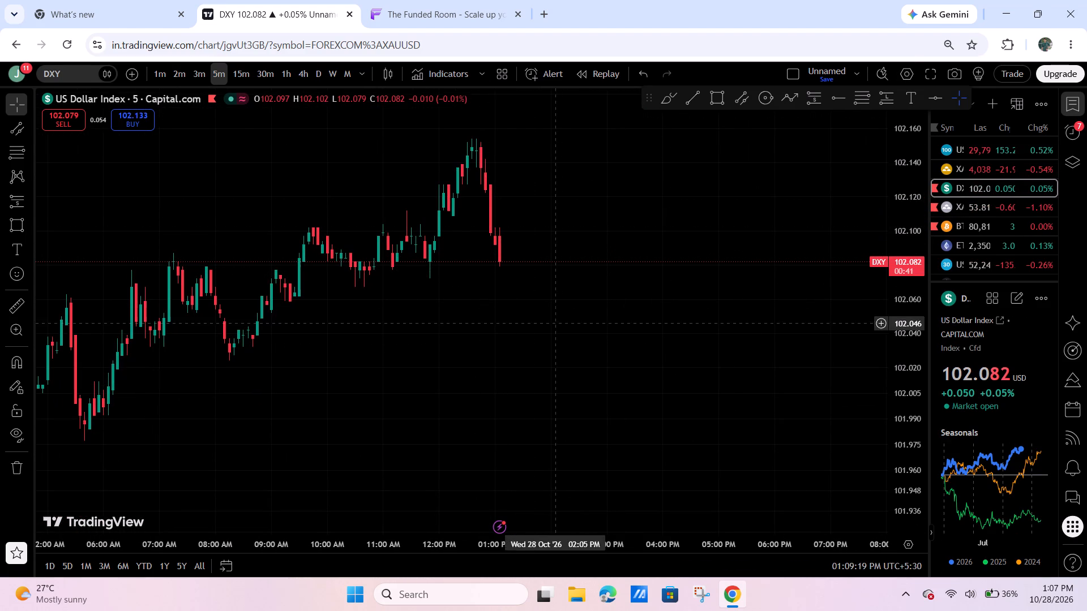
left_click(714, 92)
left_click(337, 270)
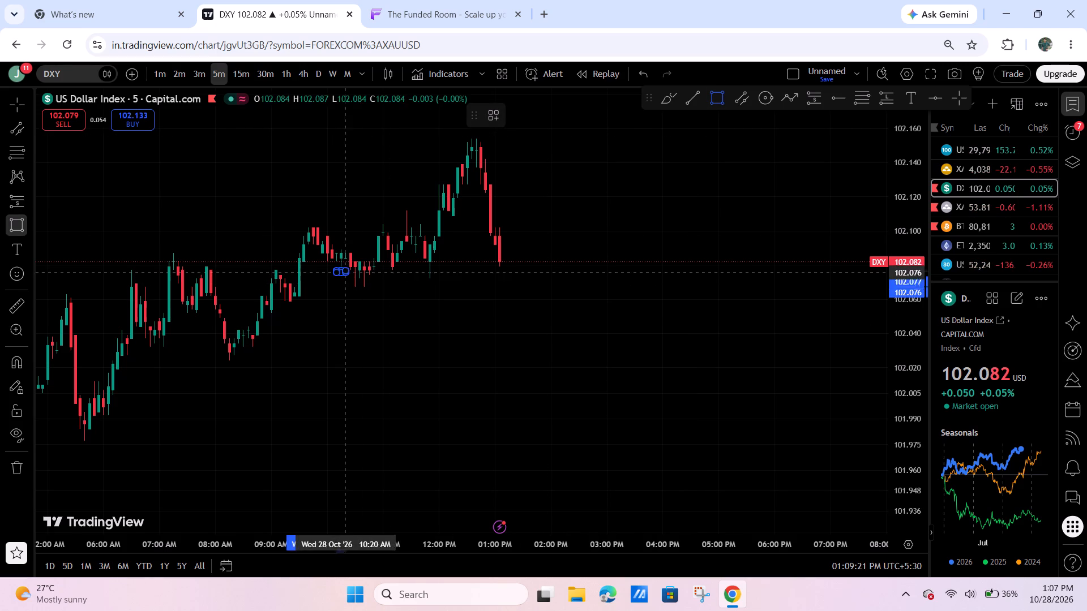
left_click(608, 284)
On the DXY 15-minute chart, draw a rising trendline under the lows from about 101.804 on 27 October to about 102.162 on 28 October.
left_click(233, 78)
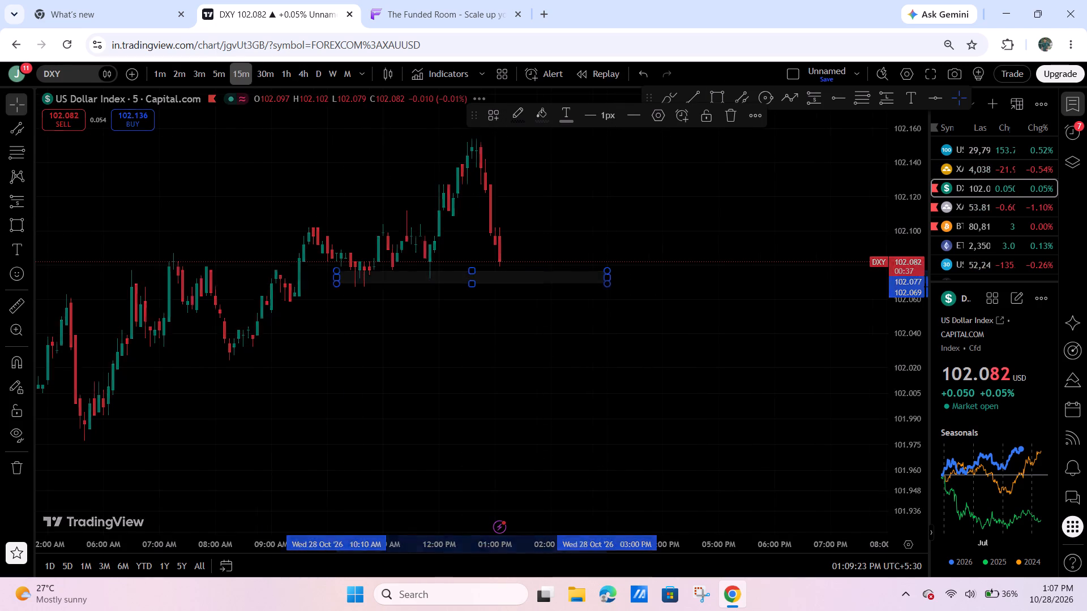
left_click_drag(562, 342, 717, 278)
left_click_drag(893, 170, 821, 428)
left_click_drag(721, 424, 844, 347)
scroll(842, 352, "down", 4)
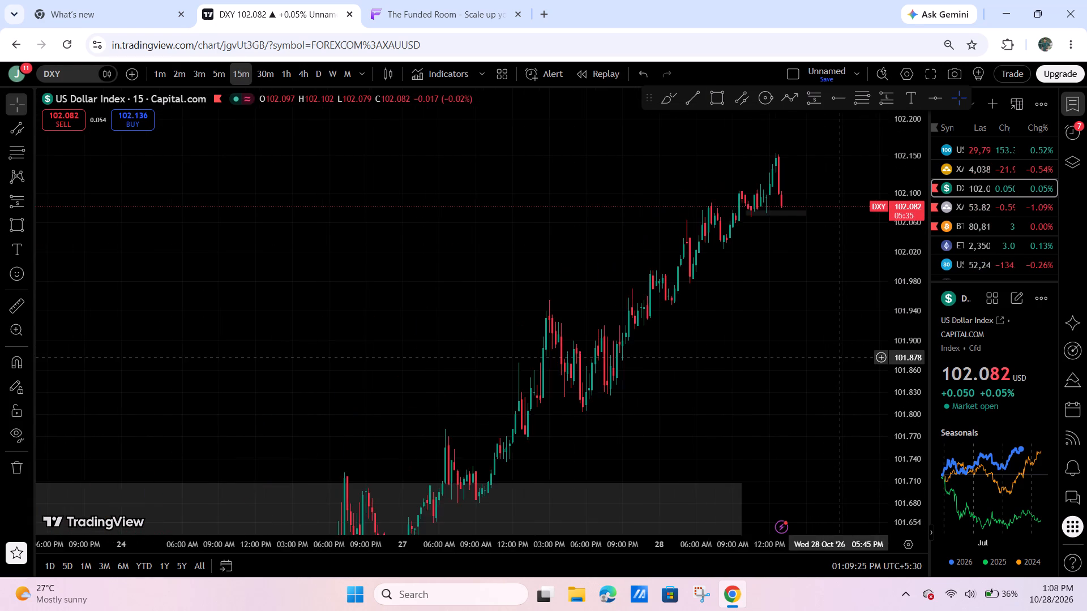
left_click_drag(818, 358, 651, 283)
scroll(662, 285, "down", 4)
left_click_drag(913, 213, 864, 397)
left_click_drag(798, 342, 699, 383)
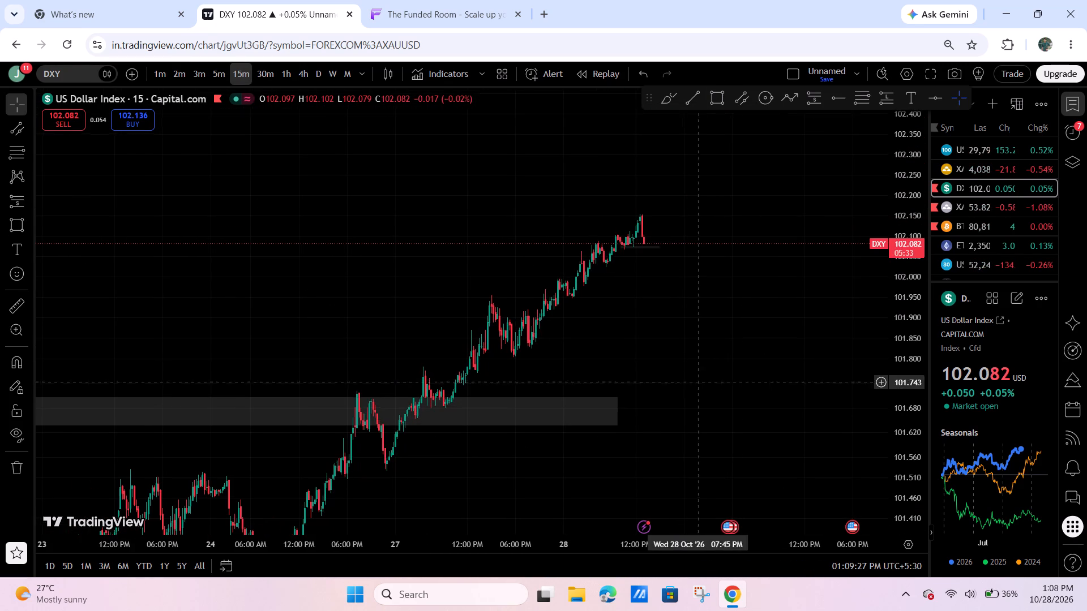
left_click(690, 101)
left_click(511, 356)
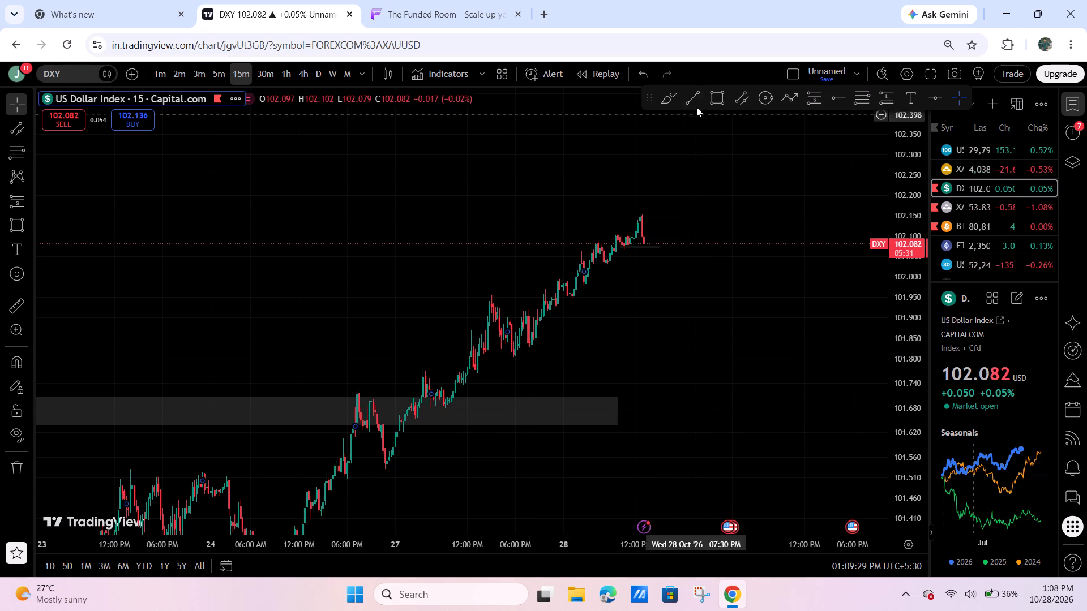
left_click(696, 104)
left_click(507, 357)
double_click(690, 210)
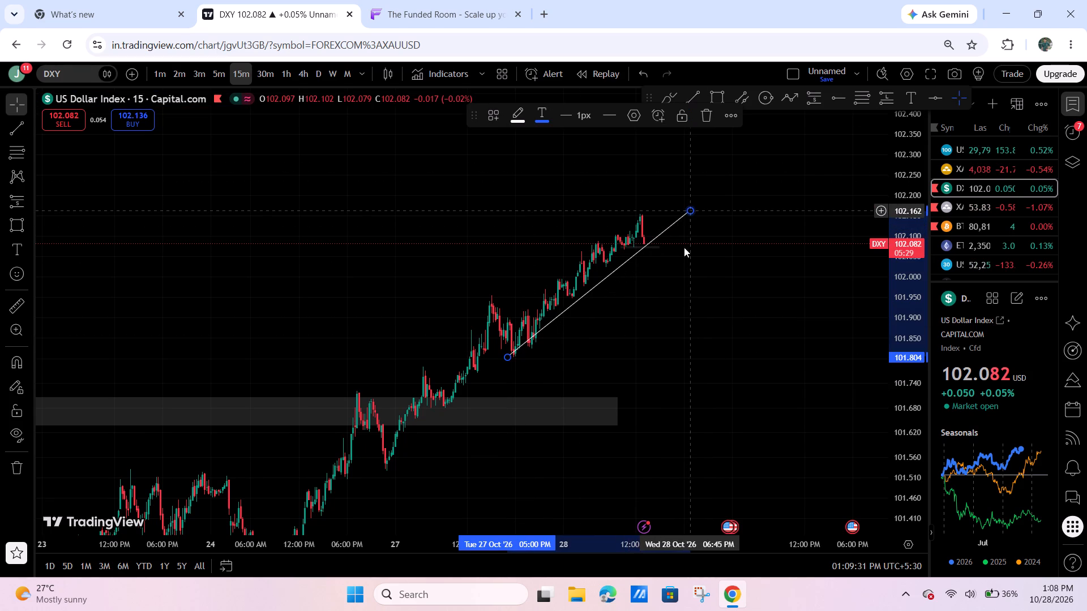
Show the hidden icons in the Windows system tray.
left_click(903, 596)
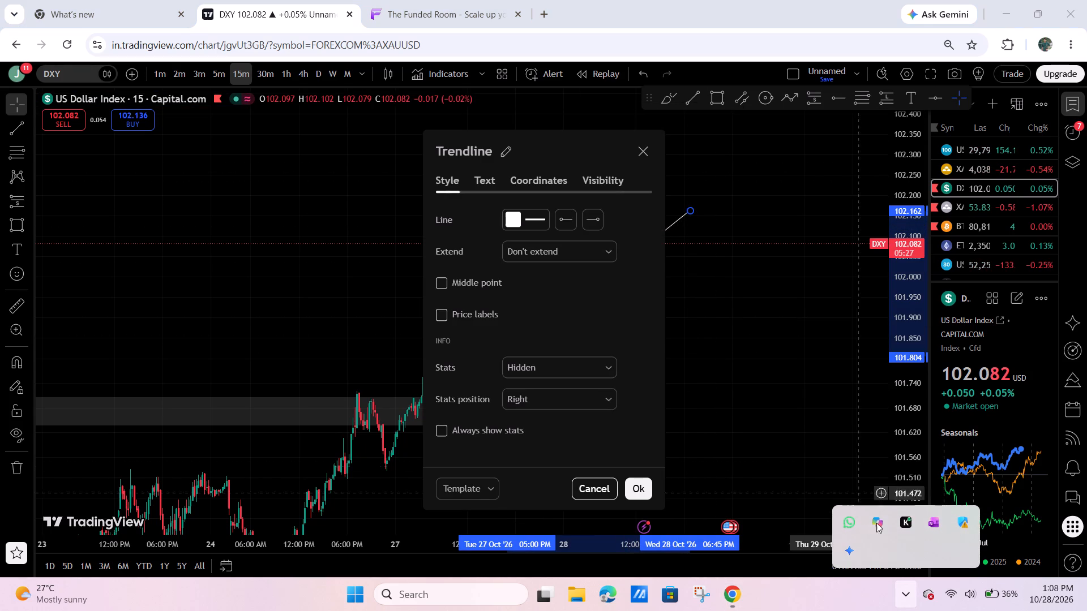
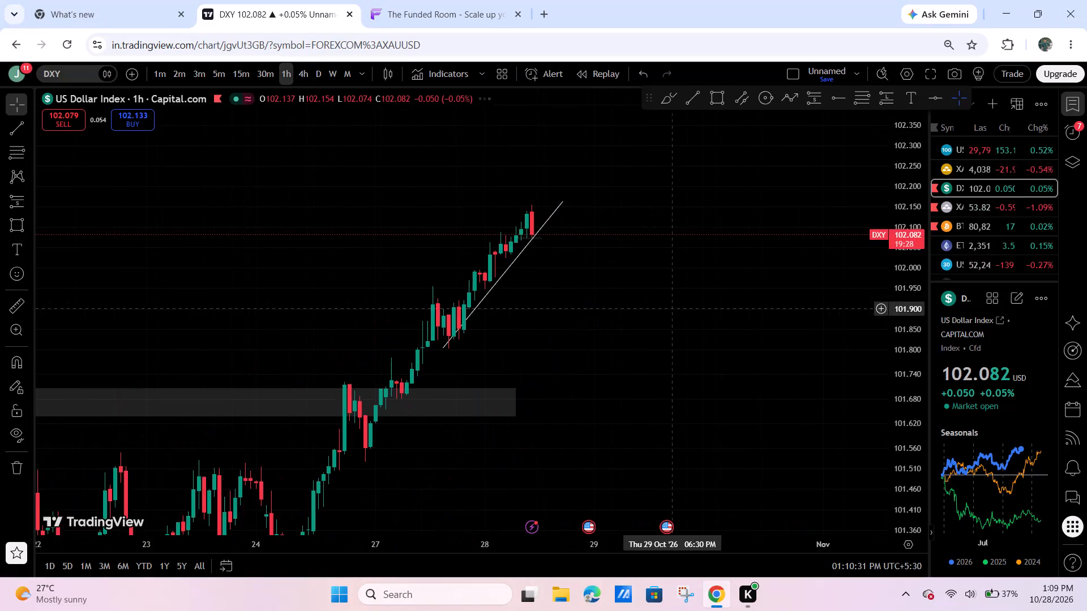
On the DXY 1-hour chart, brush a horizontal line at about 102.06 and a price path dropping onto it from above.
left_click_drag(662, 302, 692, 298)
left_click_drag(679, 229, 490, 233)
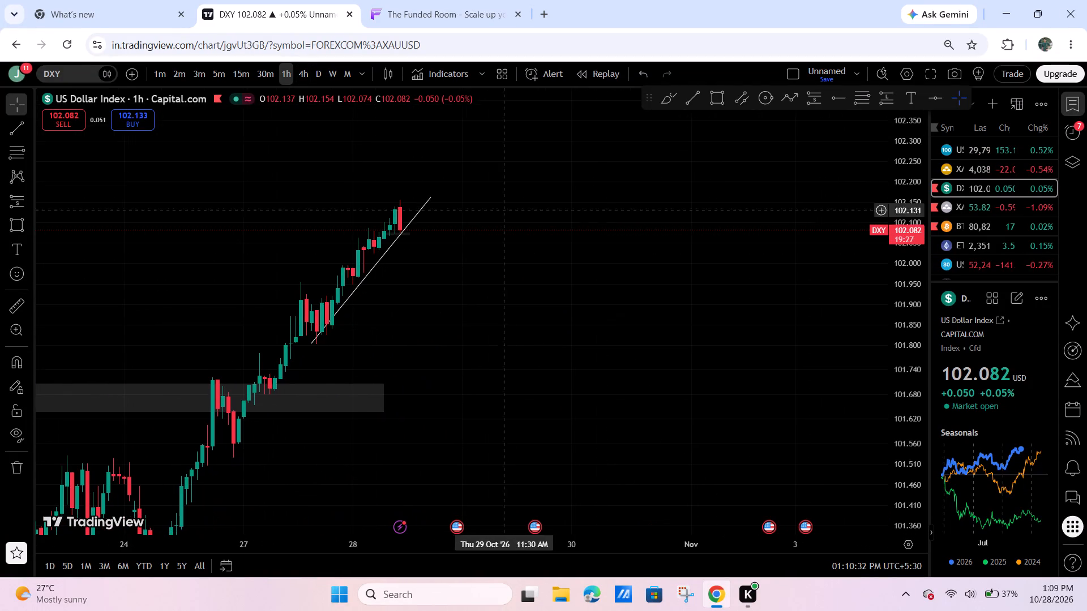
left_click(671, 101)
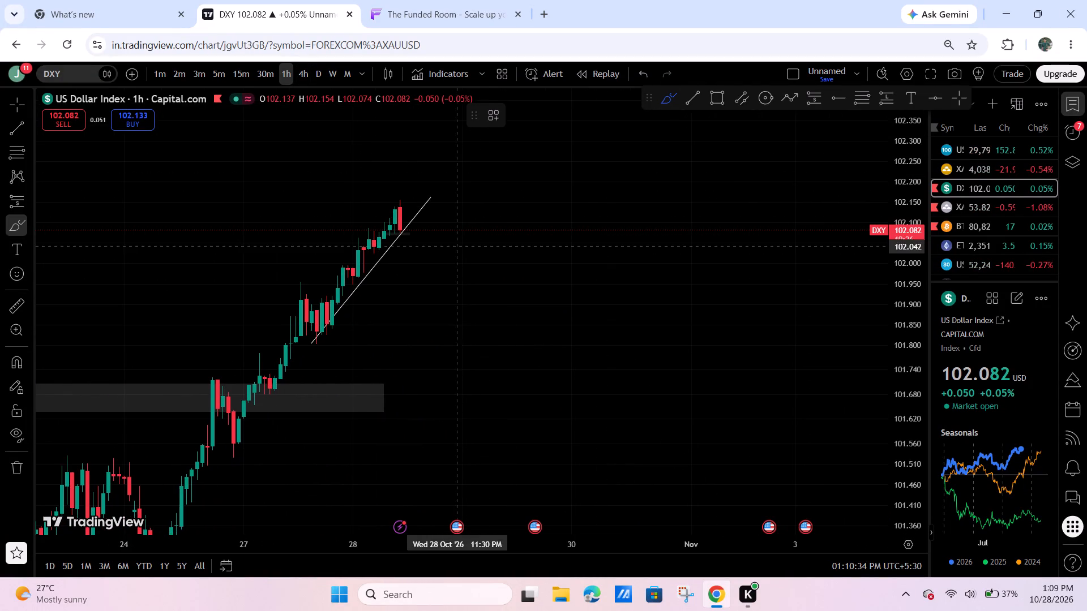
left_click_drag(376, 242, 629, 239)
left_click_drag(521, 169, 550, 210)
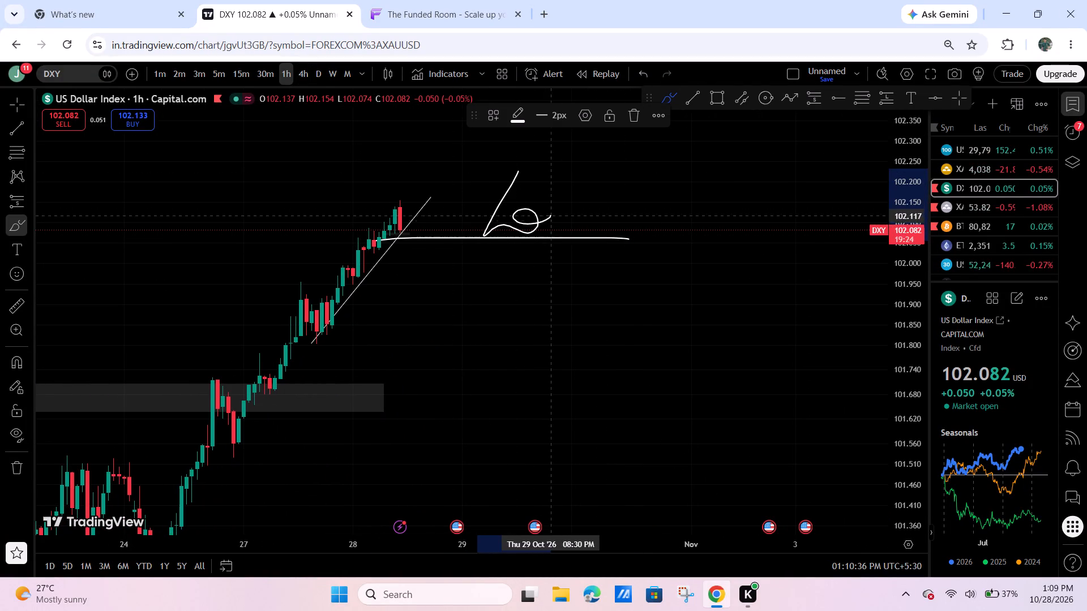
left_click_drag(550, 210, 554, 227)
Brush three circled 1 marks on the DXY chart, around 102.20, 101.98 and 101.71.
left_click_drag(708, 157, 705, 203)
left_click_drag(717, 134, 667, 154)
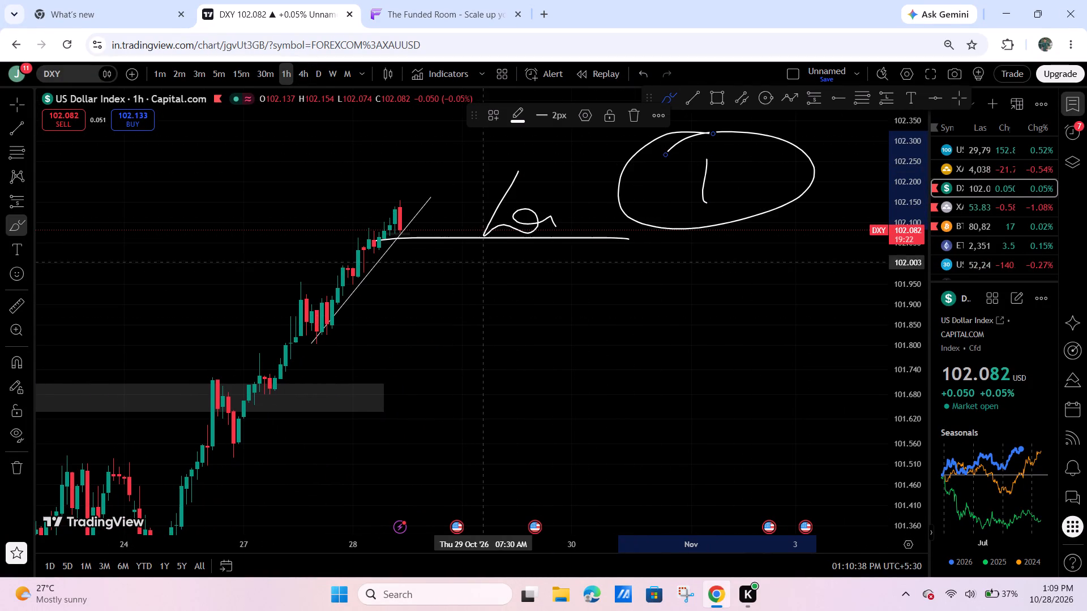
left_click_drag(486, 247, 481, 305)
left_click_drag(463, 221, 463, 229)
left_click_drag(521, 348, 526, 389)
left_click_drag(515, 324, 524, 336)
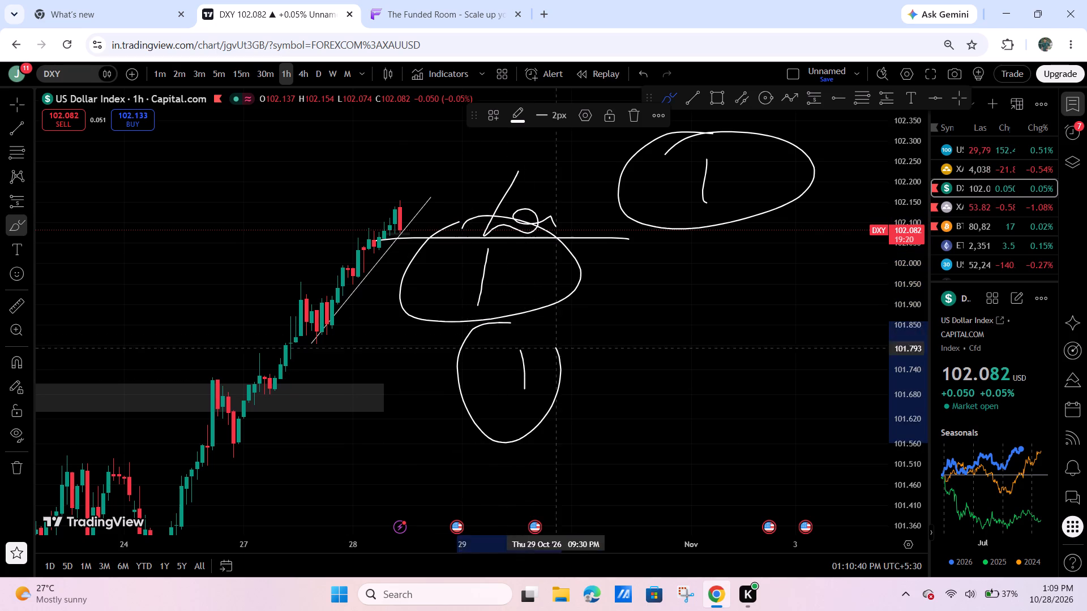
left_click_drag(524, 336, 505, 332)
Brush a short dash beside the middle circled mark and a zigzag path from the latest DXY candle down to the brushed line.
left_click_drag(566, 264, 613, 262)
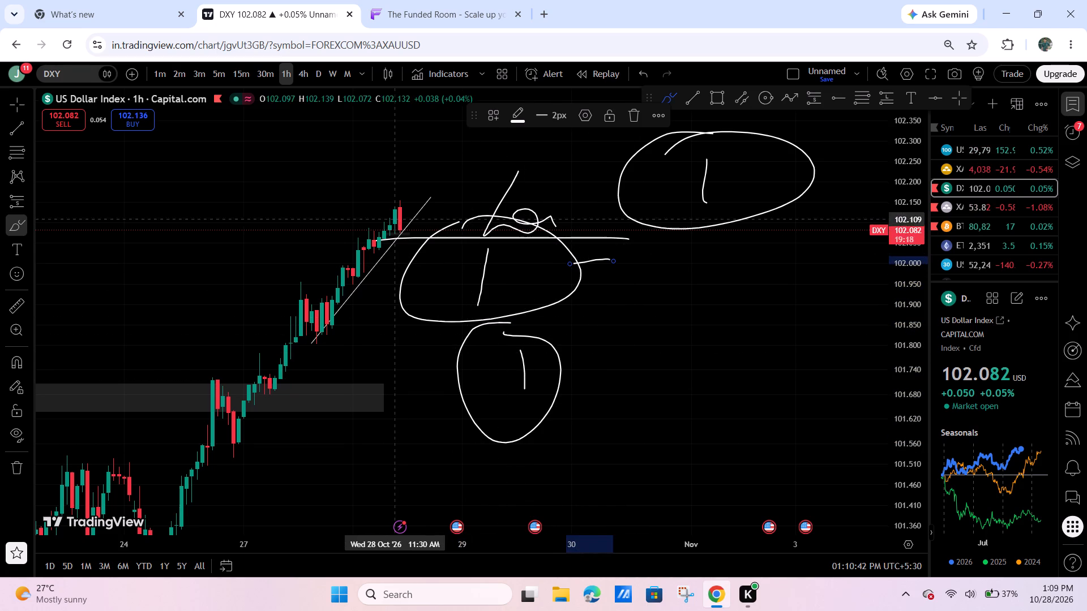
left_click_drag(393, 217, 475, 240)
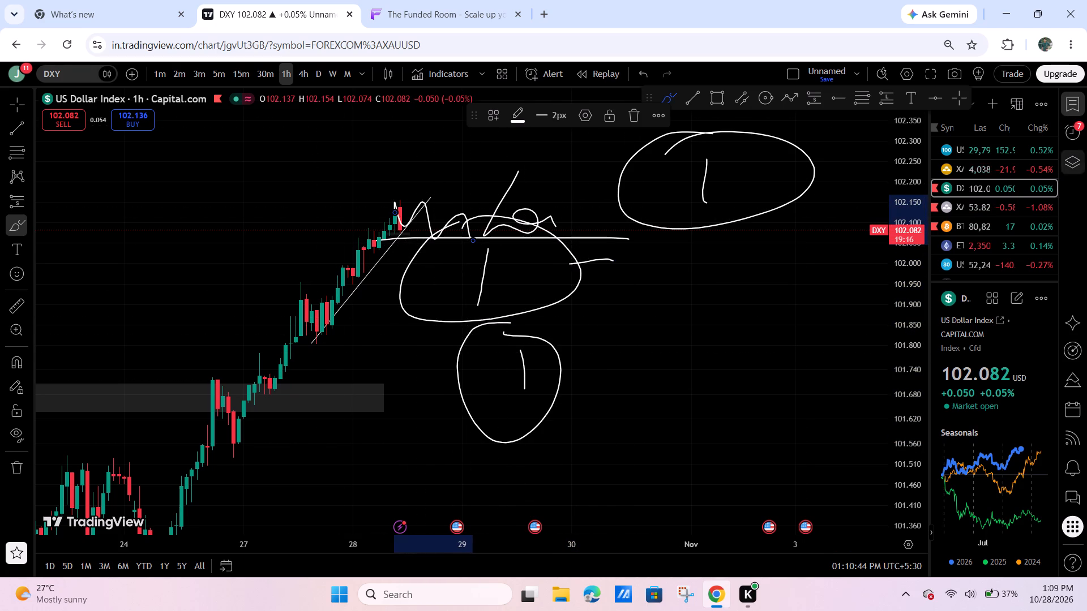
Open the gold (XAUUSD) 1-hour chart from the watchlist.
left_click(968, 154)
left_click(966, 159)
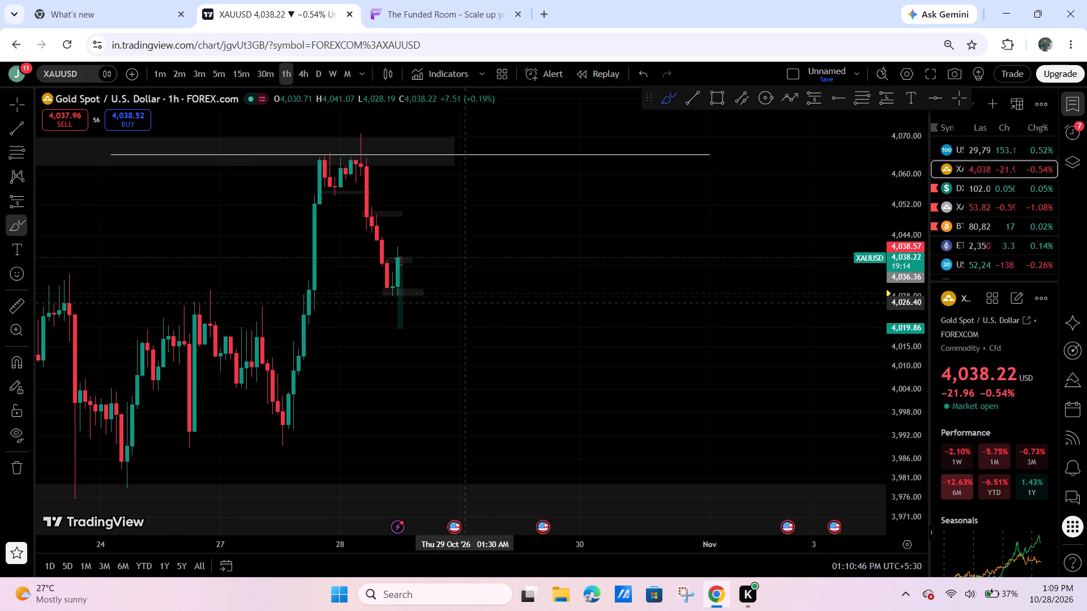
scroll(511, 304, "down", 5)
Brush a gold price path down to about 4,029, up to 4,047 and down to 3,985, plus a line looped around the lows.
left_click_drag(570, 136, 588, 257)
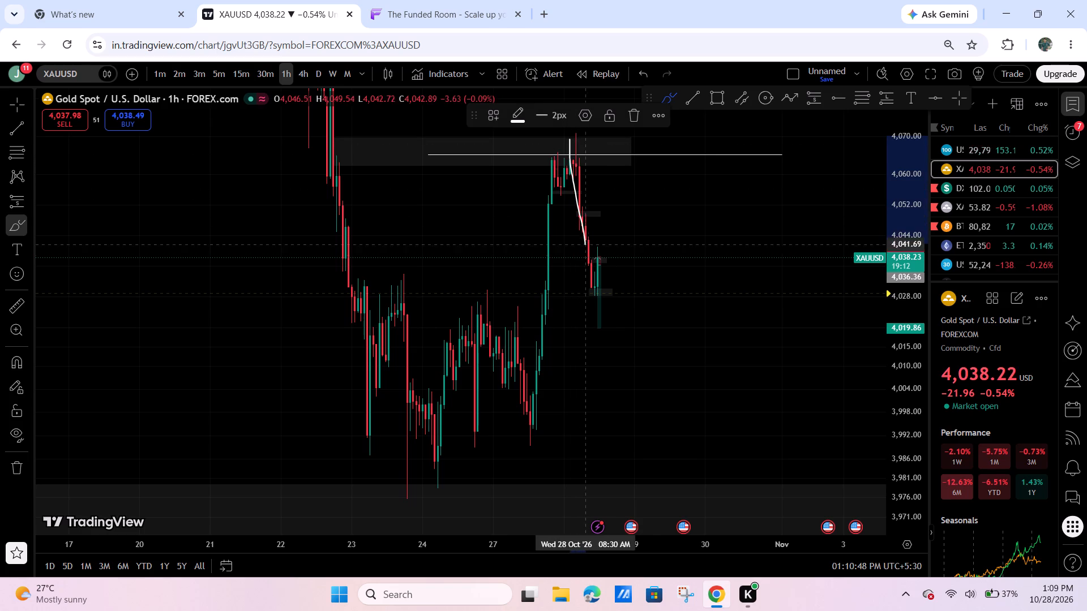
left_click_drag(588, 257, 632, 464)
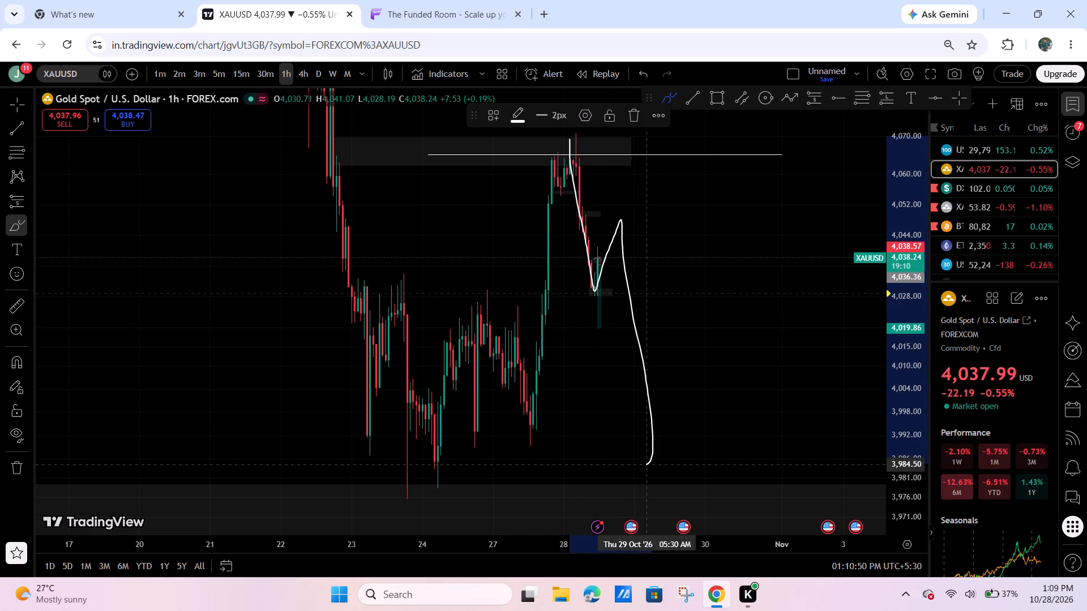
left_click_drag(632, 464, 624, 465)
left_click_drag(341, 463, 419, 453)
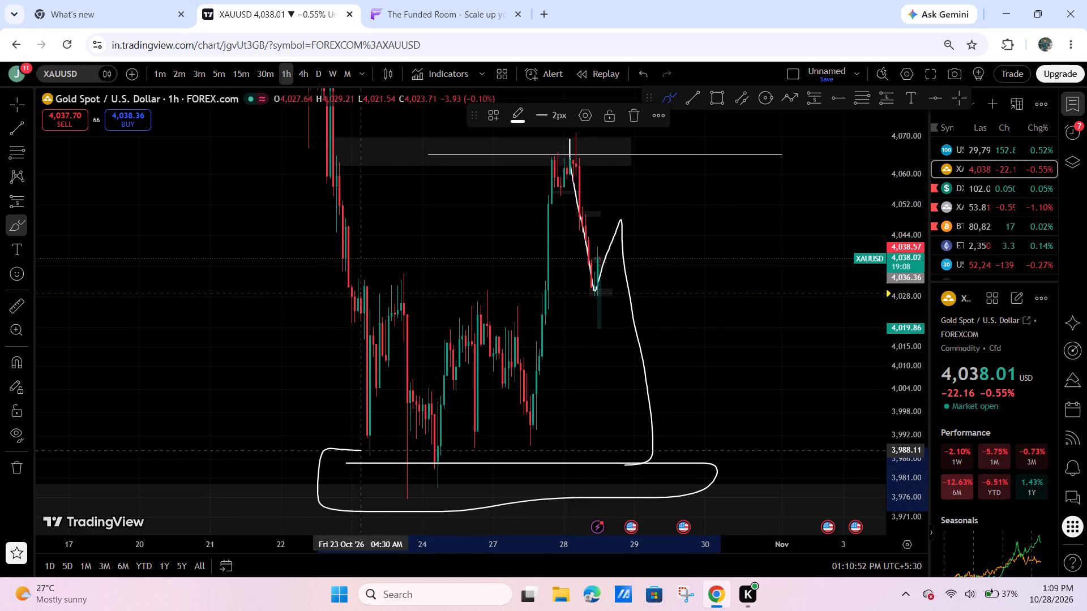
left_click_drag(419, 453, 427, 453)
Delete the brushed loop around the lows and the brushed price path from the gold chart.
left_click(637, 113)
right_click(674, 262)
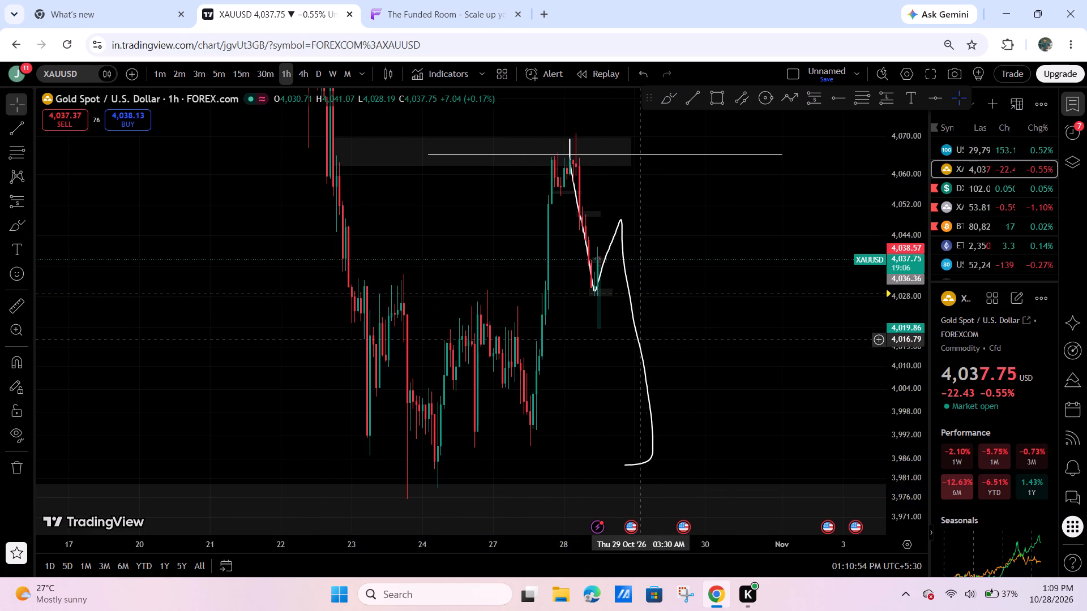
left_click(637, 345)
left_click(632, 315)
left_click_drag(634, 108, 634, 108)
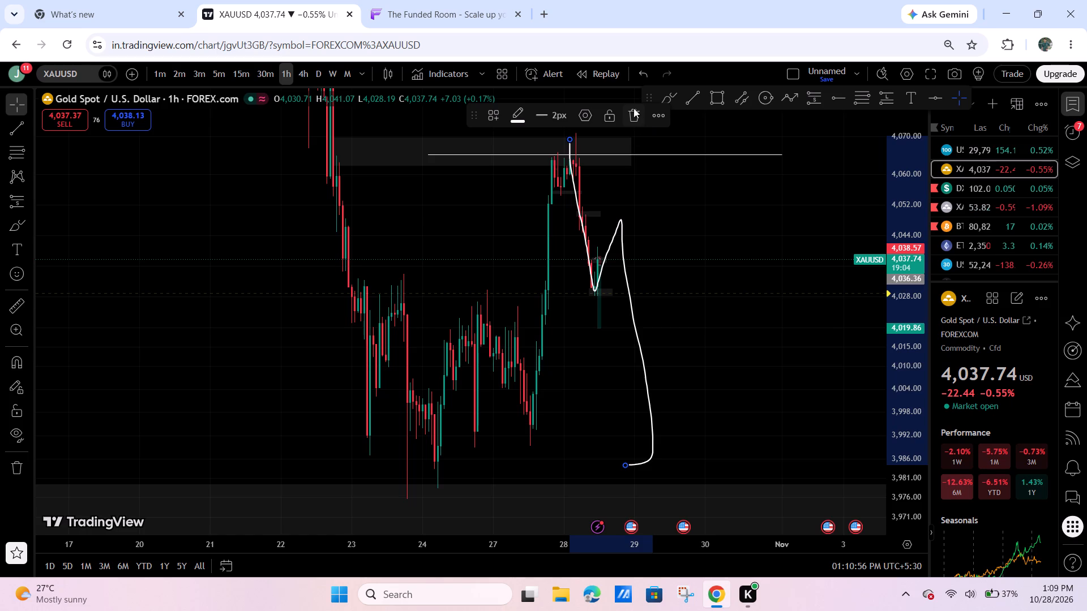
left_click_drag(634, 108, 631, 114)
Examine gold's recent price action around the marked zones and the planned short on the 1-hour, 15-minute and 5-minute charts.
left_click_drag(663, 220, 930, 206)
scroll(763, 277, "up", 9)
scroll(805, 382, "up", 5)
left_click_drag(812, 380, 506, 373)
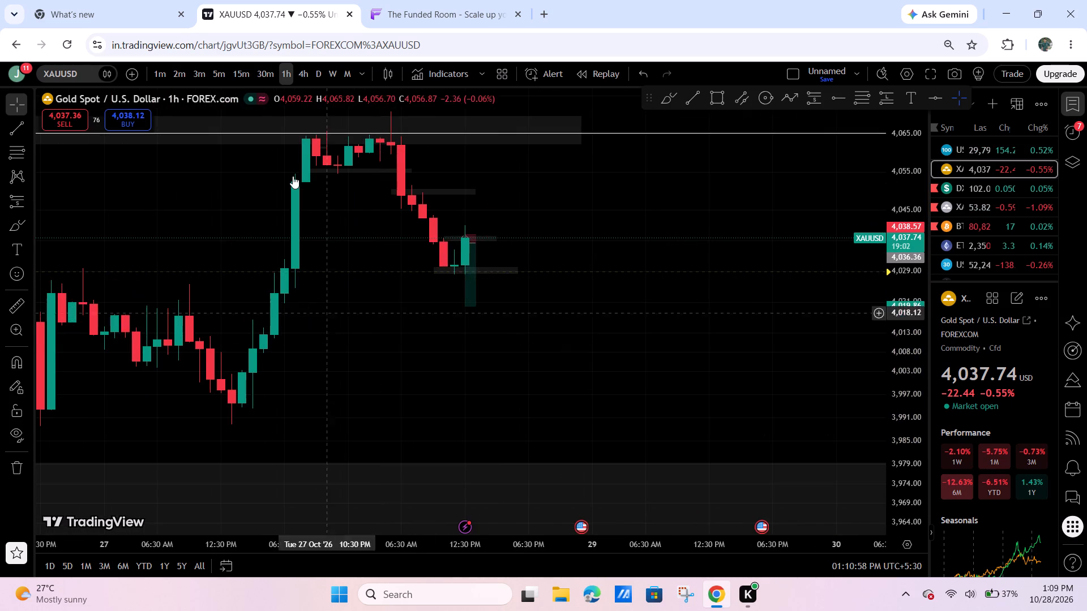
left_click(241, 71)
left_click_drag(633, 227, 774, 238)
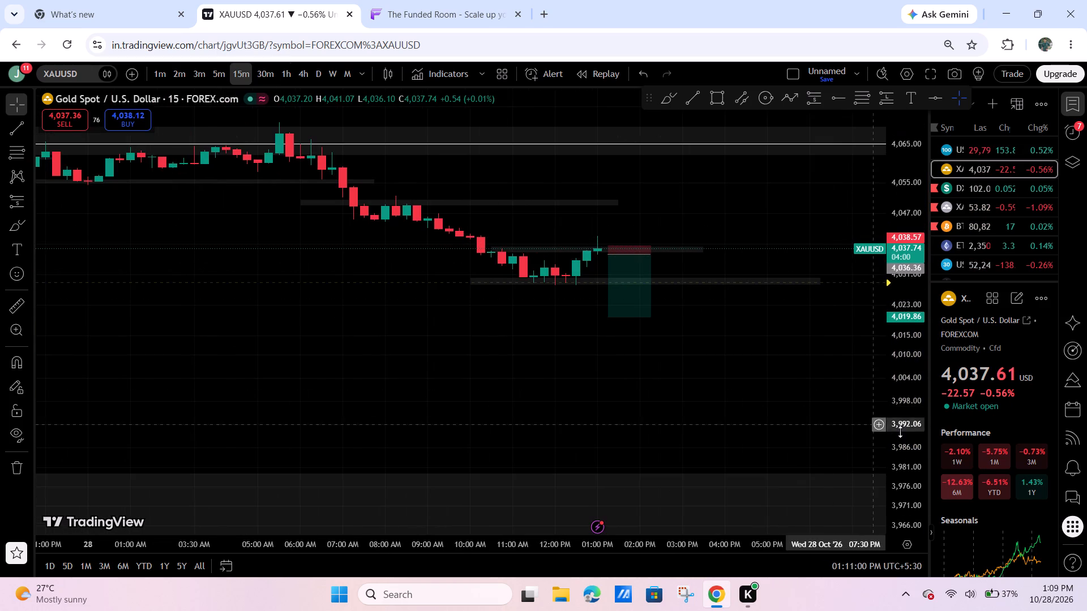
left_click_drag(902, 420, 871, 173)
left_click_drag(772, 174, 730, 273)
scroll(771, 257, "down", 4)
left_click_drag(811, 274, 695, 286)
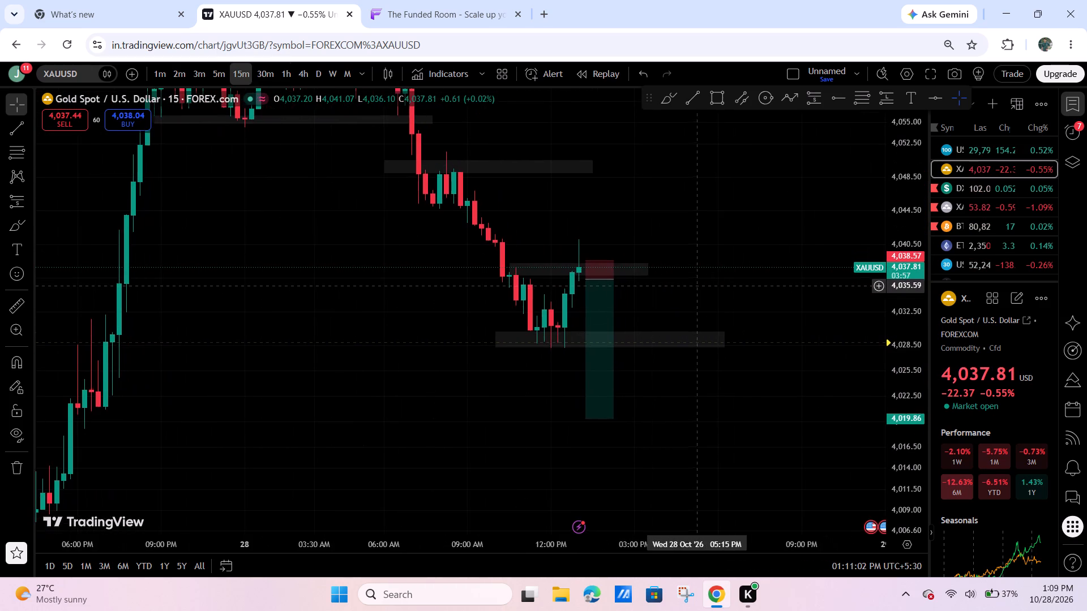
left_click_drag(766, 298, 786, 299)
left_click_drag(241, 68, 233, 68)
left_click(219, 72)
left_click_drag(767, 306, 726, 314)
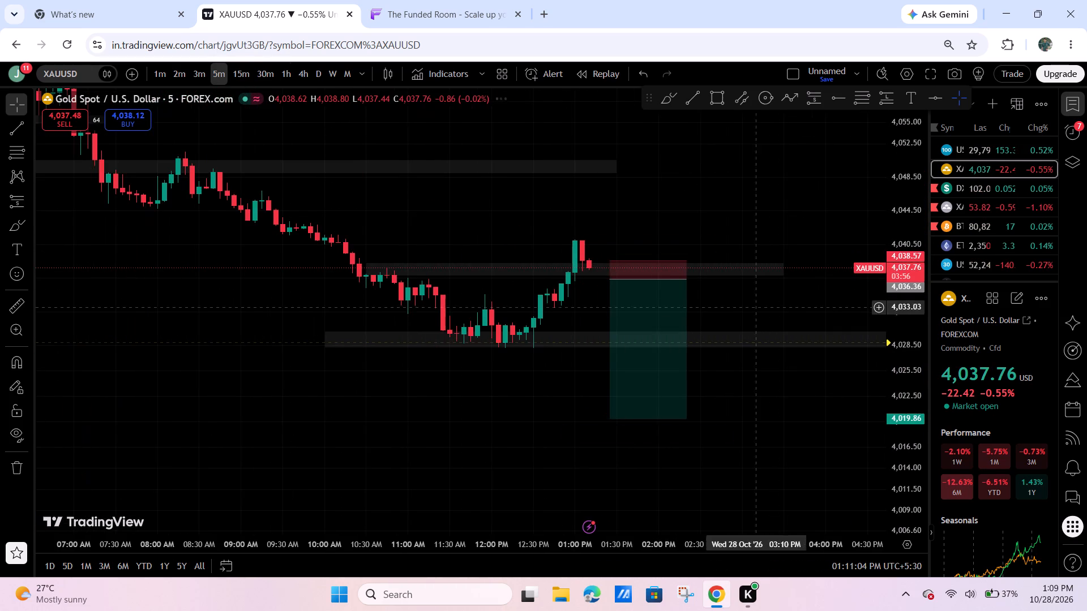
left_click_drag(726, 314, 662, 317)
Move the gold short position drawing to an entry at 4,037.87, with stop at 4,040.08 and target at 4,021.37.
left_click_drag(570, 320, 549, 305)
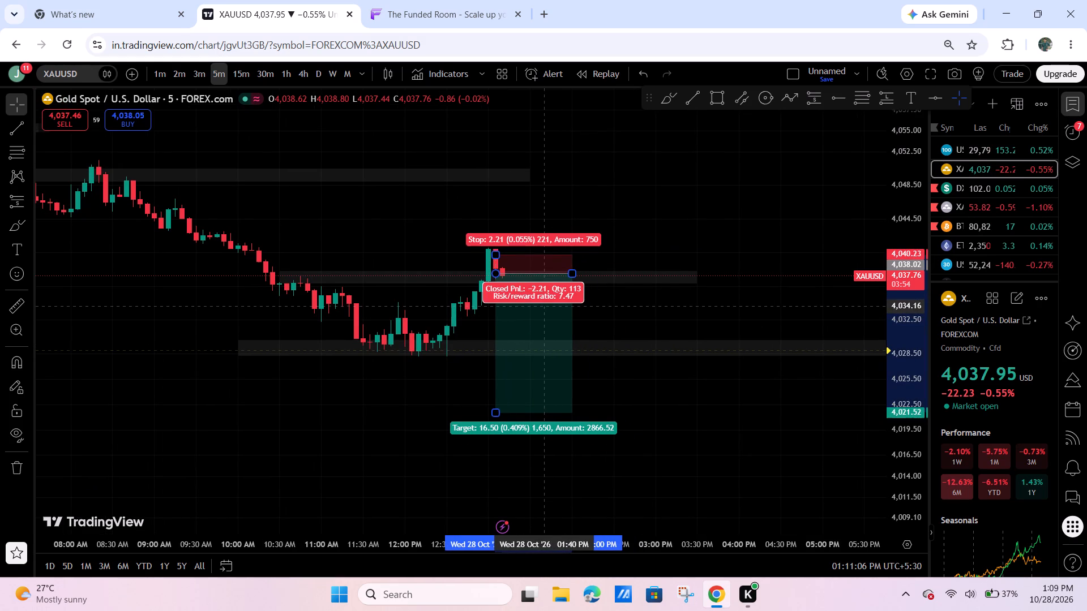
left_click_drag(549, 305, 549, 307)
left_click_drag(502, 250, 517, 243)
Switch to The Funded Room trading page and remove the drawings from its XAU/USD 1-hour chart.
left_click(438, 0)
scroll(574, 334, "up", 6)
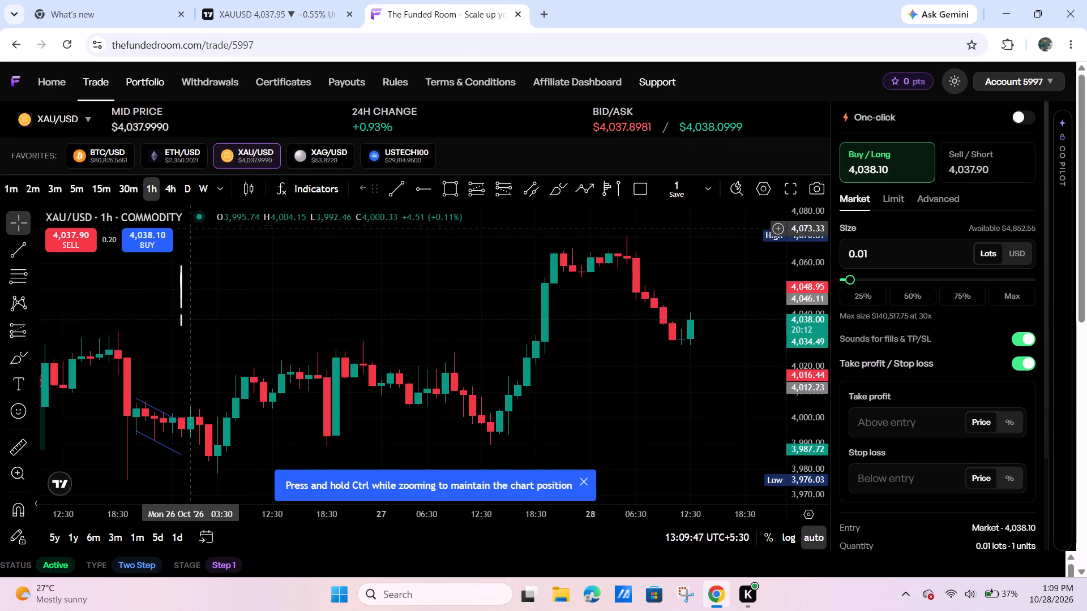
scroll(299, 261, "up", 4)
right_click(299, 261)
left_click(399, 434)
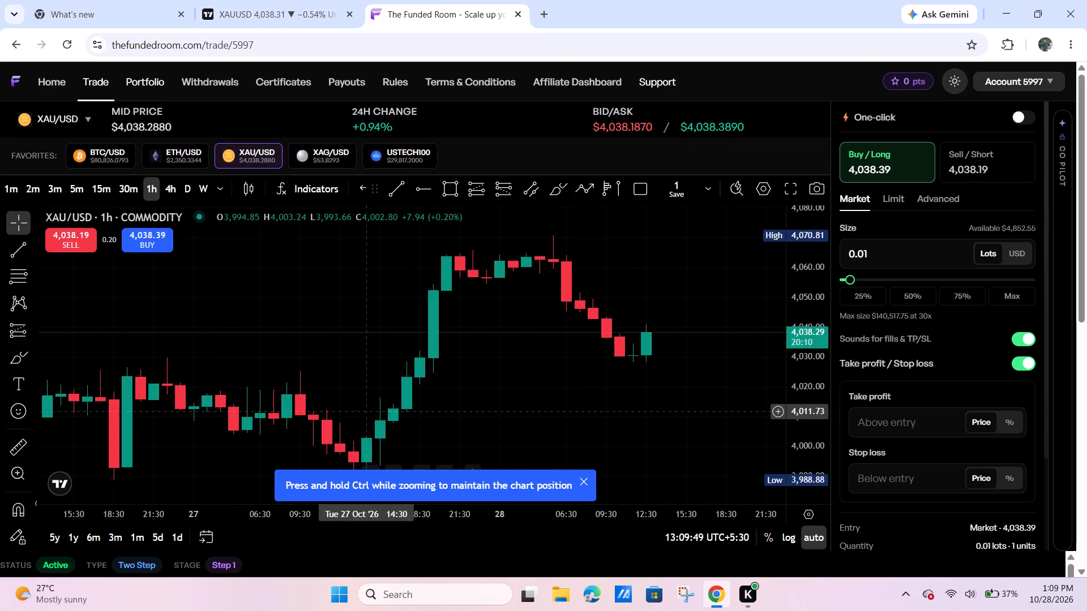
scroll(343, 394, "up", 5)
Show the XAU/USD 15-minute chart and prepare a market Sell/Short order with a size of 0.02 lots.
left_click(99, 184)
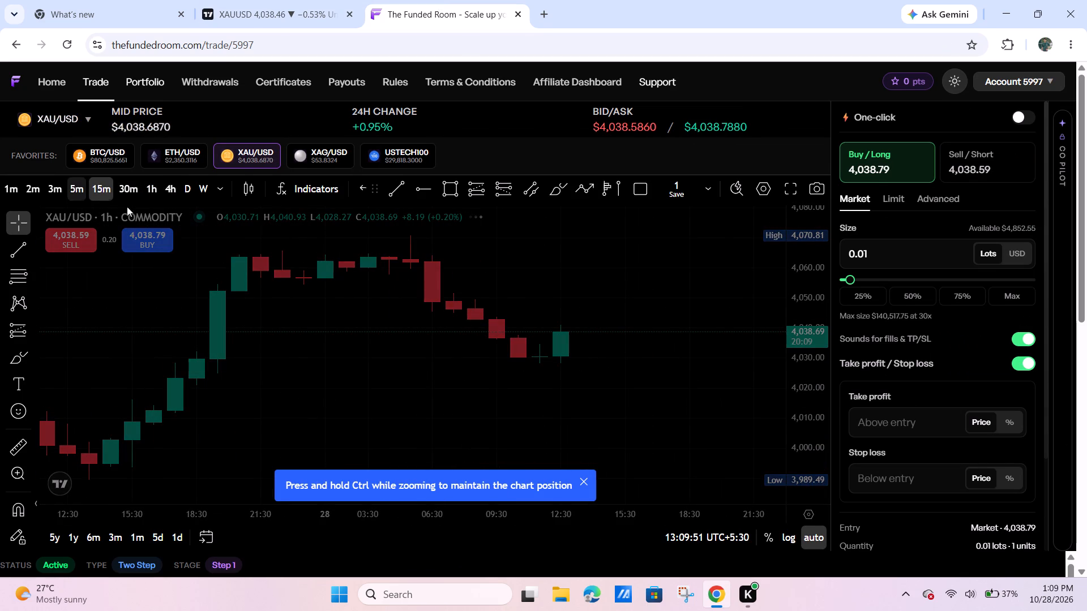
left_click(887, 252)
left_click(962, 166)
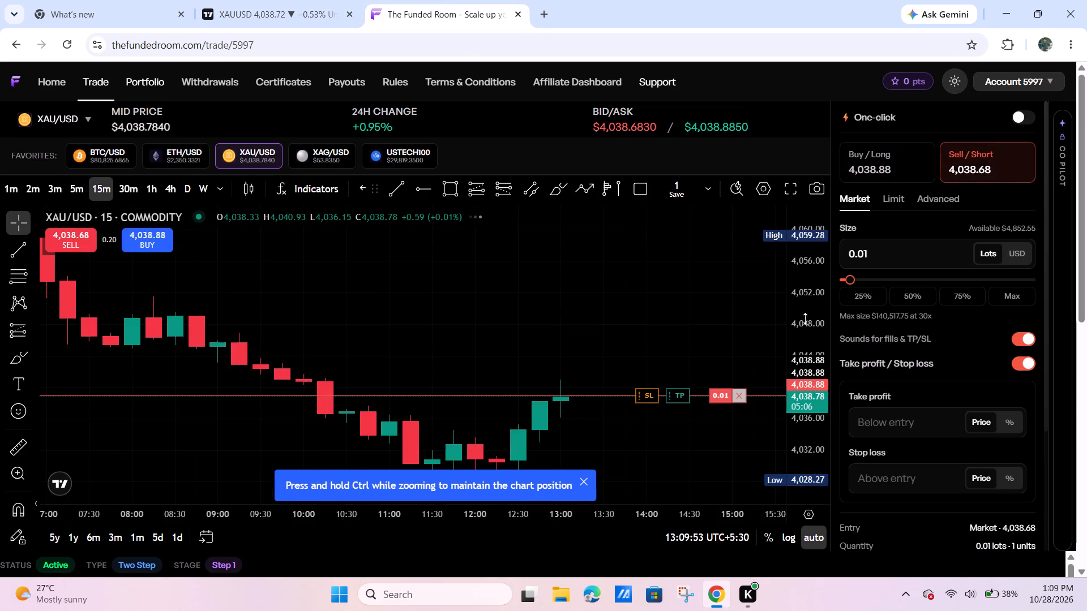
left_click(895, 253)
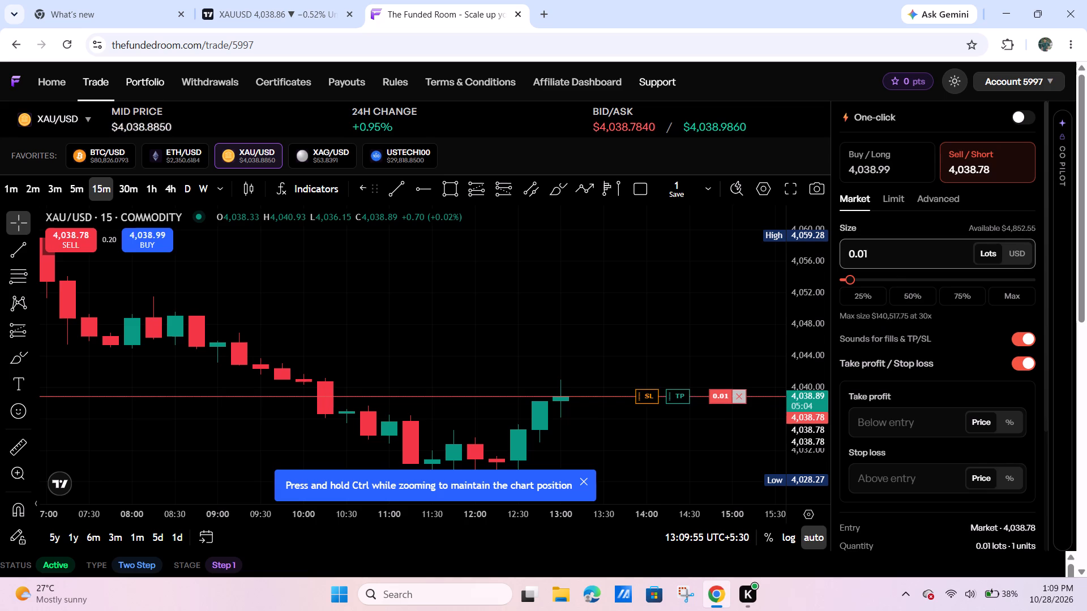
key("BackSpace")
key("2")
Set the short order's stop loss at 4040.99 on the XAU/USD chart.
left_click_drag(712, 352, 703, 281)
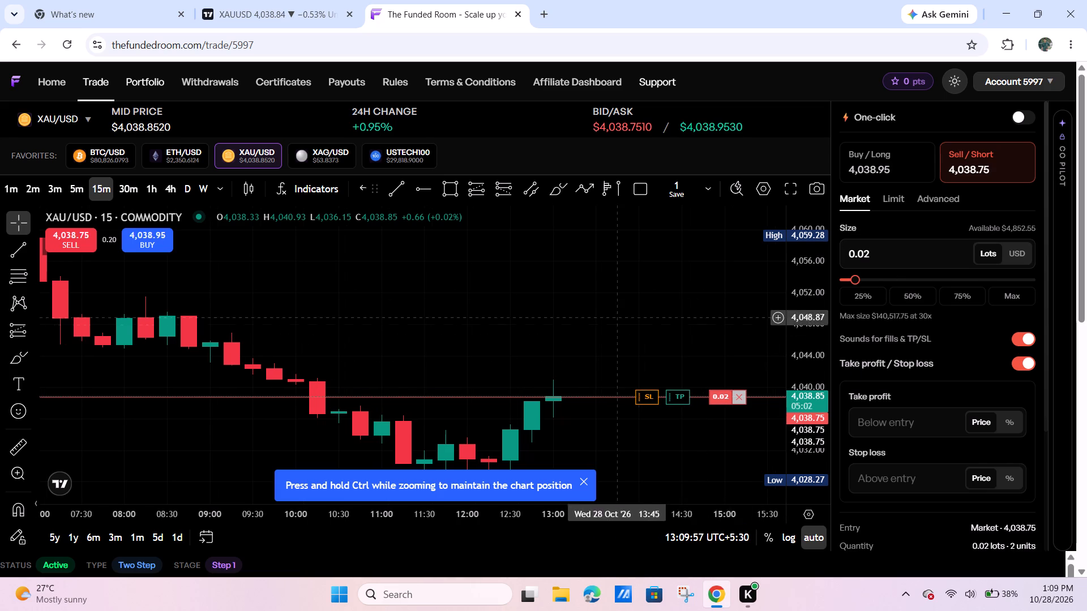
left_click_drag(809, 367, 793, 276)
left_click_drag(709, 286, 658, 184)
scroll(621, 379, "down", 3)
left_click_drag(694, 372, 581, 364)
left_click_drag(644, 321, 654, 295)
left_click_drag(653, 395, 378, 356)
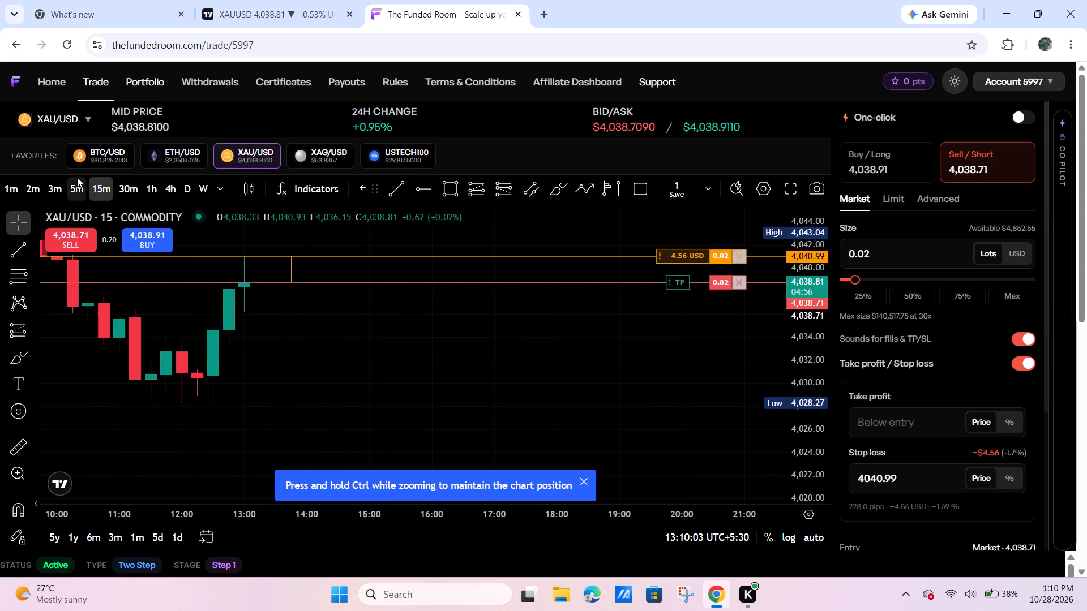
Examine the XAU/USD 5-minute price action against the prepared short order's entry and stop loss levels.
left_click(76, 177)
left_click_drag(409, 321, 583, 363)
left_click_drag(793, 270, 789, 294)
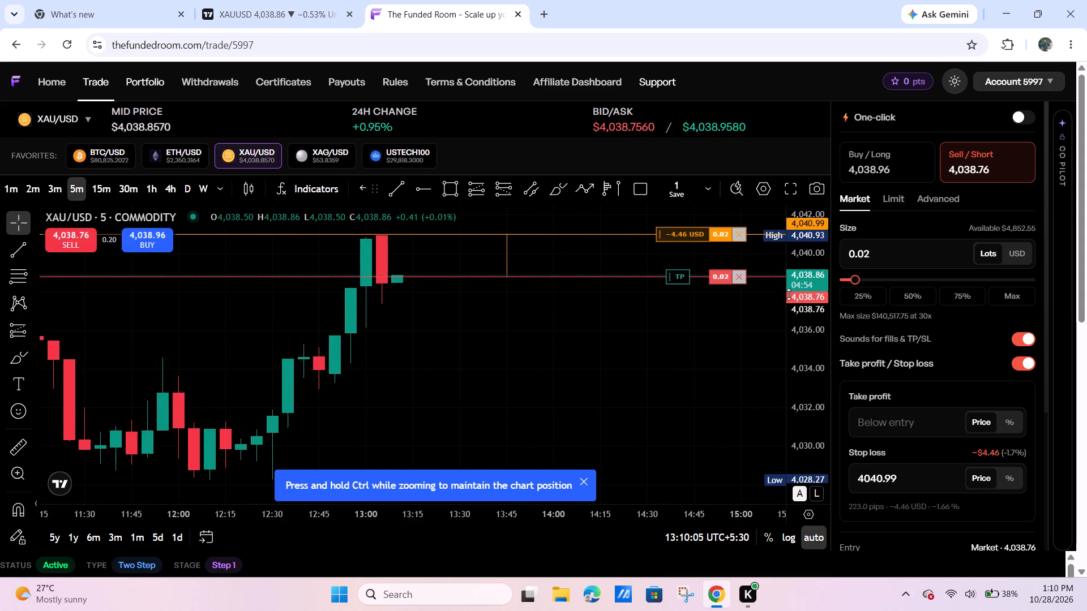
left_click_drag(789, 294, 768, 342)
left_click_drag(747, 349, 725, 363)
left_click_drag(707, 365, 707, 342)
scroll(618, 356, "down", 2)
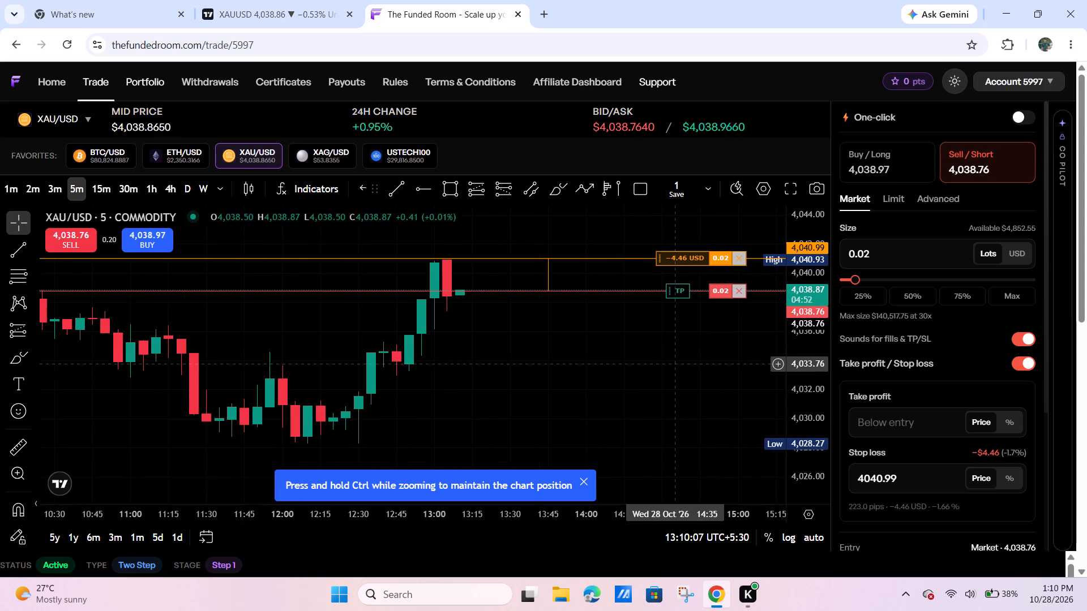
scroll(675, 363, "down", 7)
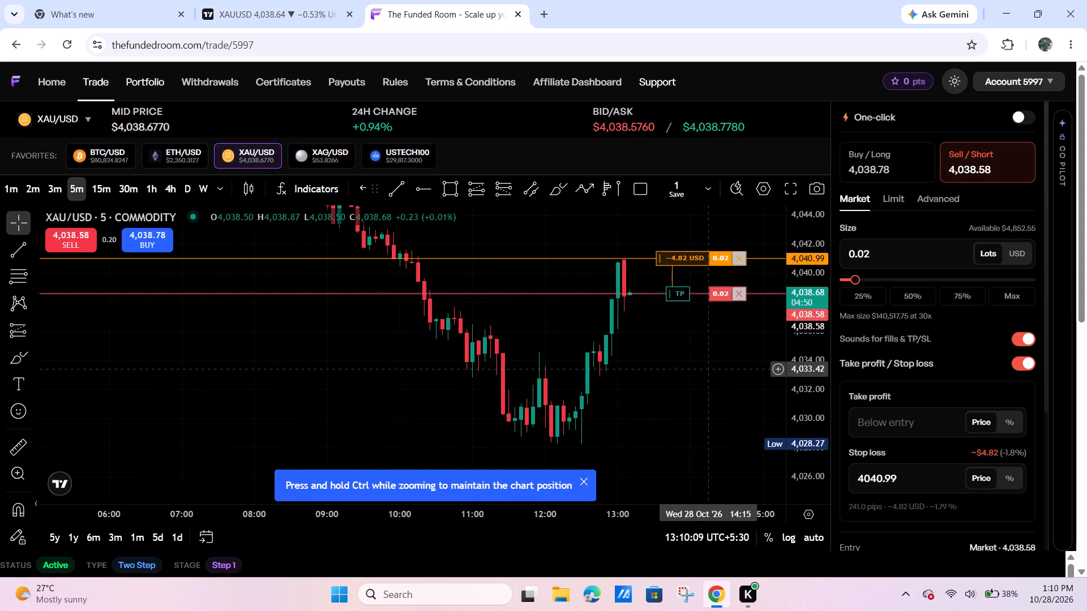
left_click_drag(699, 375, 661, 381)
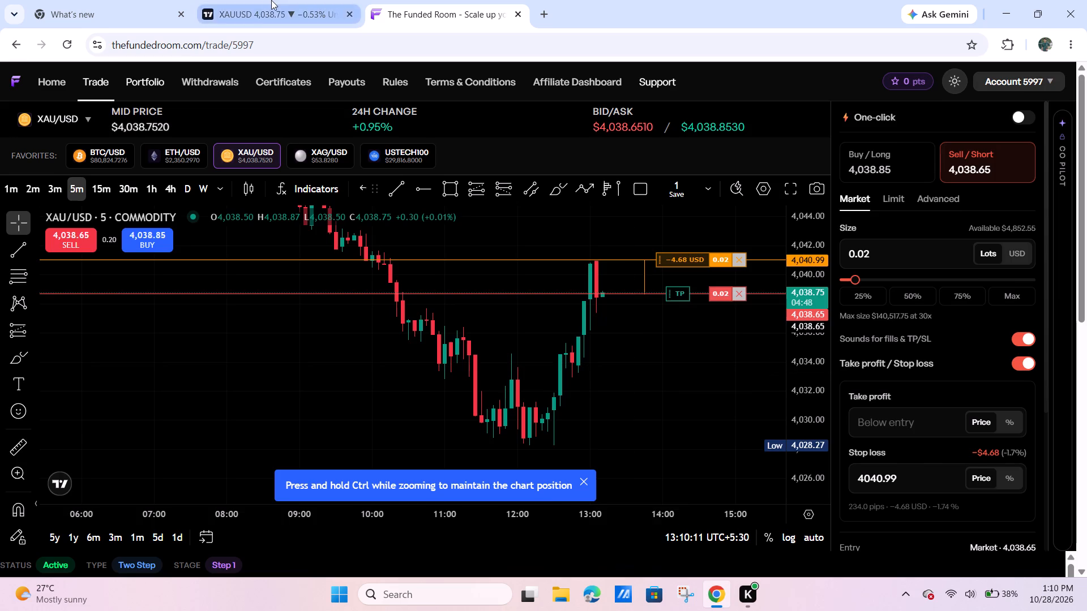
Return to the TradingView gold chart, switch it to 3 minutes and delete the short position drawing.
left_click(264, 0)
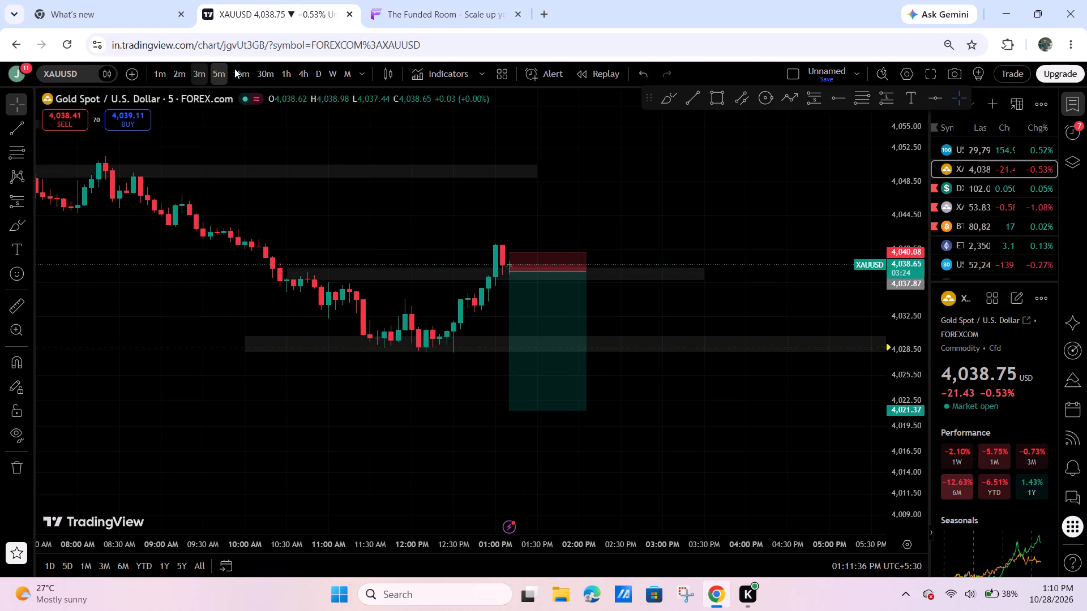
left_click(199, 73)
scroll(592, 300, "up", 2)
left_click_drag(704, 301, 785, 294)
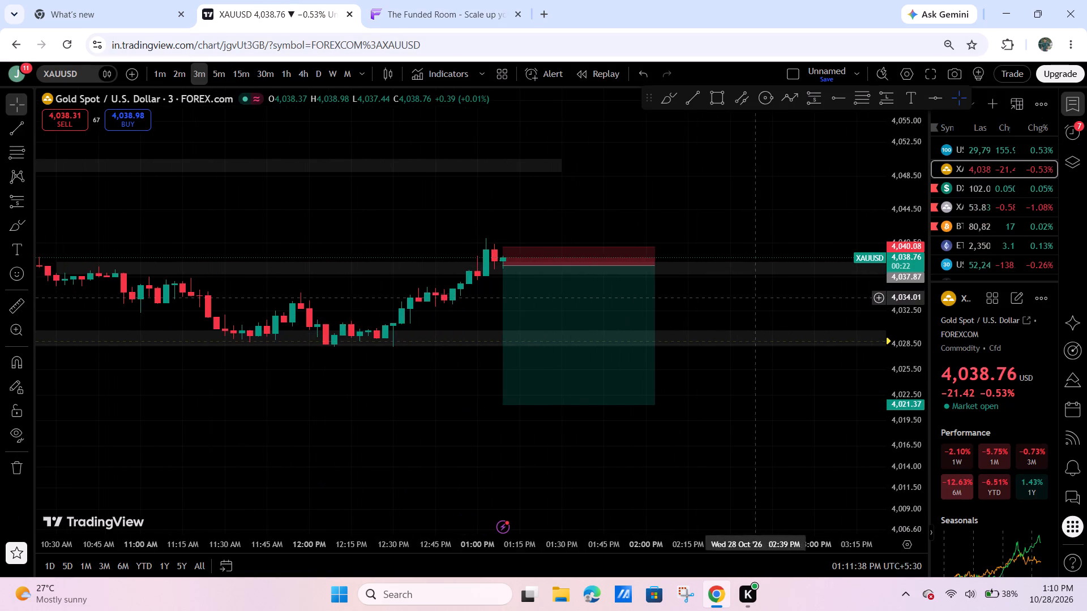
left_click_drag(656, 298, 731, 272)
left_click(688, 114)
Shorten the gold zone near 4,037 to end at about 1:54 PM and lower its top edge to about 4,037.7.
scroll(706, 291, "down", 5)
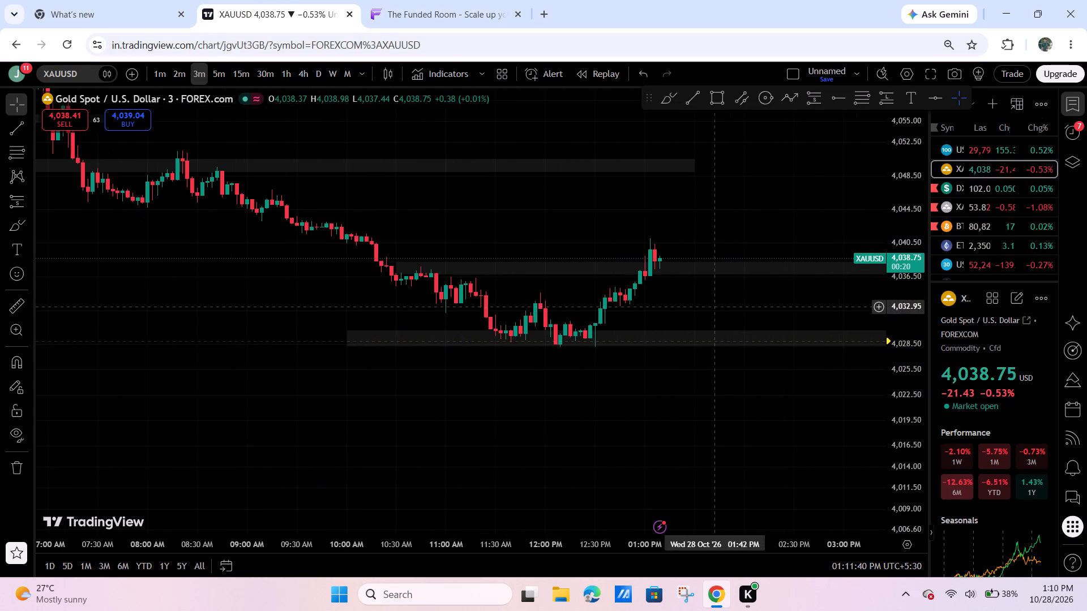
left_click_drag(756, 303, 813, 289)
left_click_drag(906, 364, 850, 57)
left_click_drag(790, 255, 653, 303)
left_click_drag(818, 229, 657, 242)
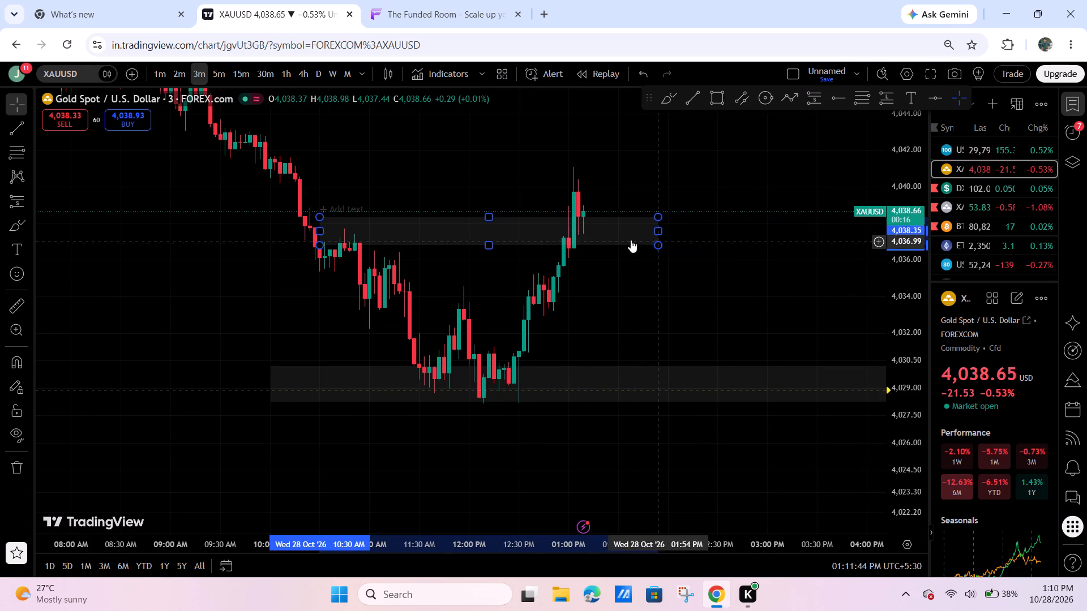
left_click_drag(489, 217, 477, 229)
Examine the wider gold price action and the marked zones of 28 October on the 3-minute chart.
left_click_drag(690, 205, 704, 199)
scroll(706, 270, "down", 3)
left_click_drag(823, 277, 776, 308)
left_click_drag(755, 331, 747, 391)
scroll(764, 378, "down", 6)
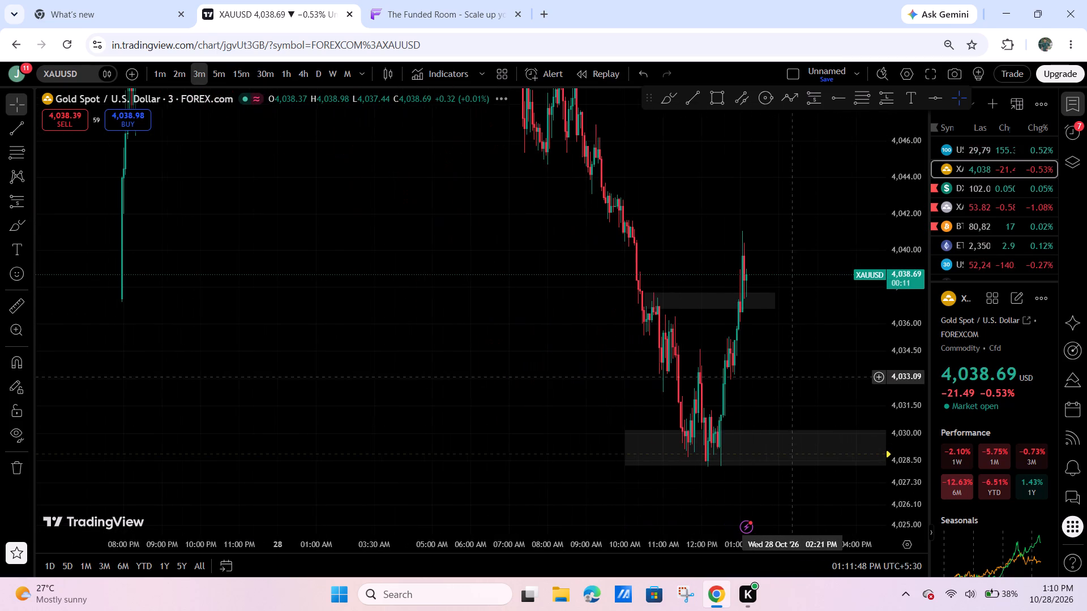
left_click_drag(889, 269, 870, 451)
left_click_drag(448, 302, 370, 357)
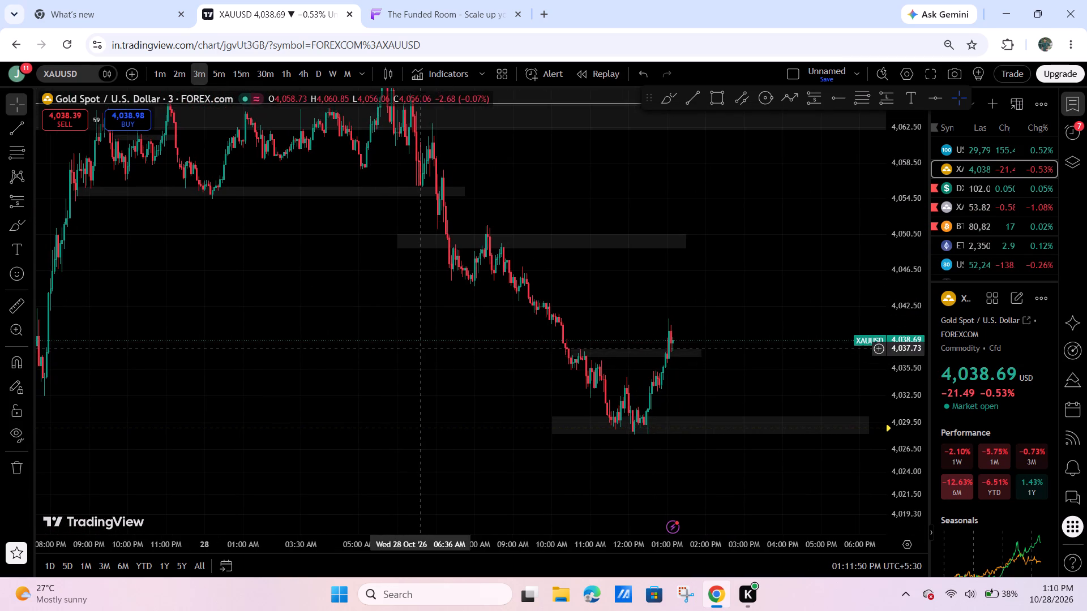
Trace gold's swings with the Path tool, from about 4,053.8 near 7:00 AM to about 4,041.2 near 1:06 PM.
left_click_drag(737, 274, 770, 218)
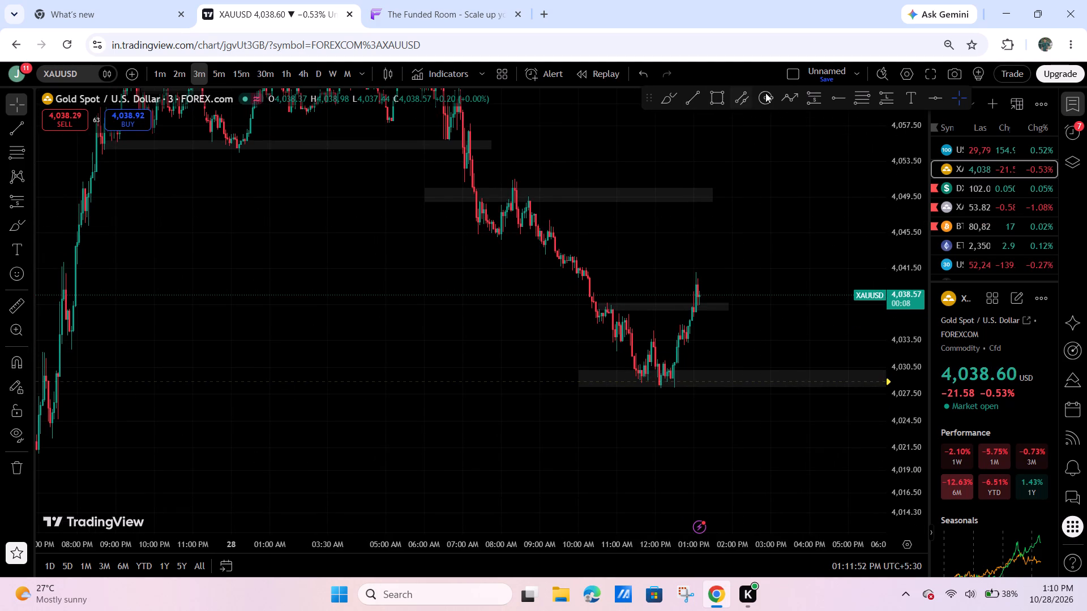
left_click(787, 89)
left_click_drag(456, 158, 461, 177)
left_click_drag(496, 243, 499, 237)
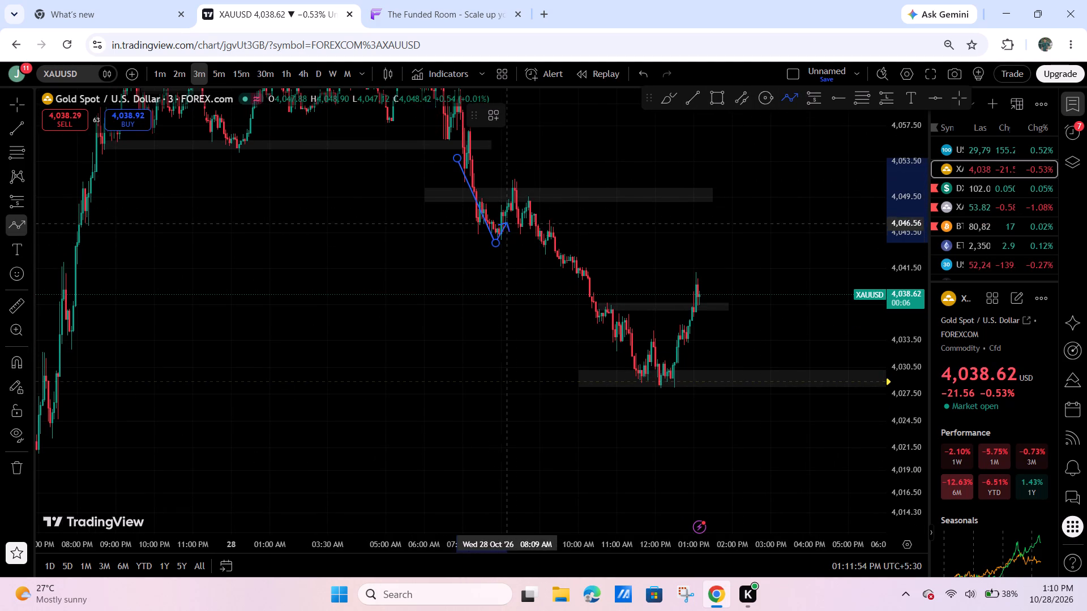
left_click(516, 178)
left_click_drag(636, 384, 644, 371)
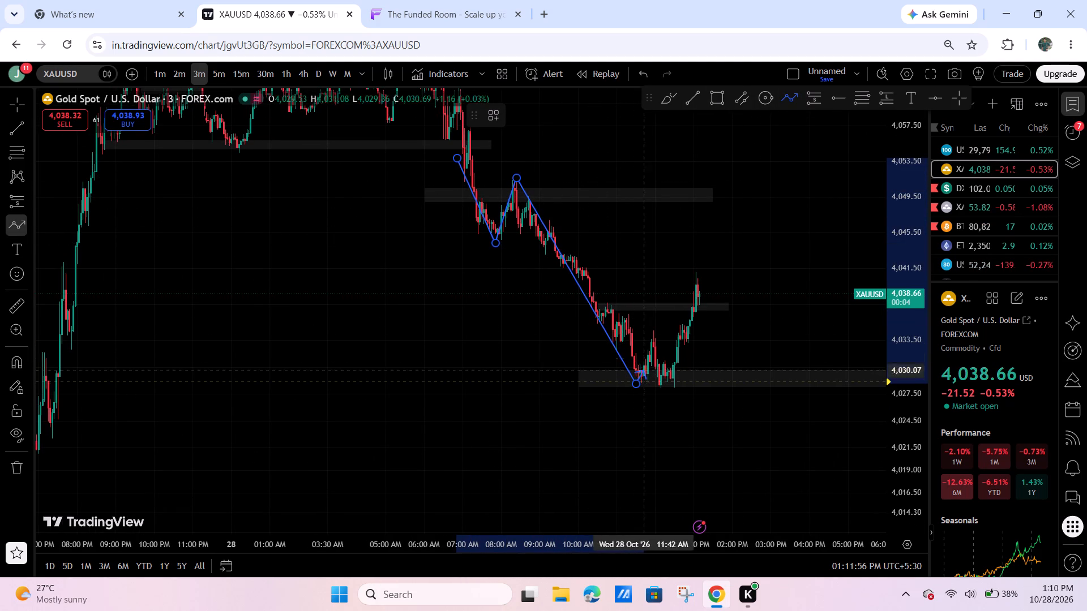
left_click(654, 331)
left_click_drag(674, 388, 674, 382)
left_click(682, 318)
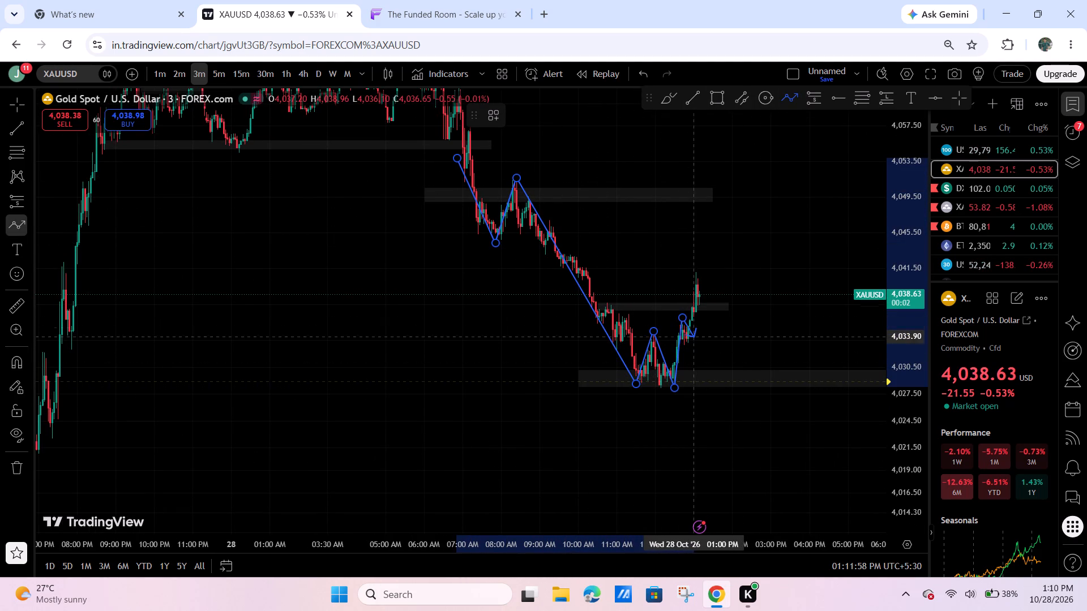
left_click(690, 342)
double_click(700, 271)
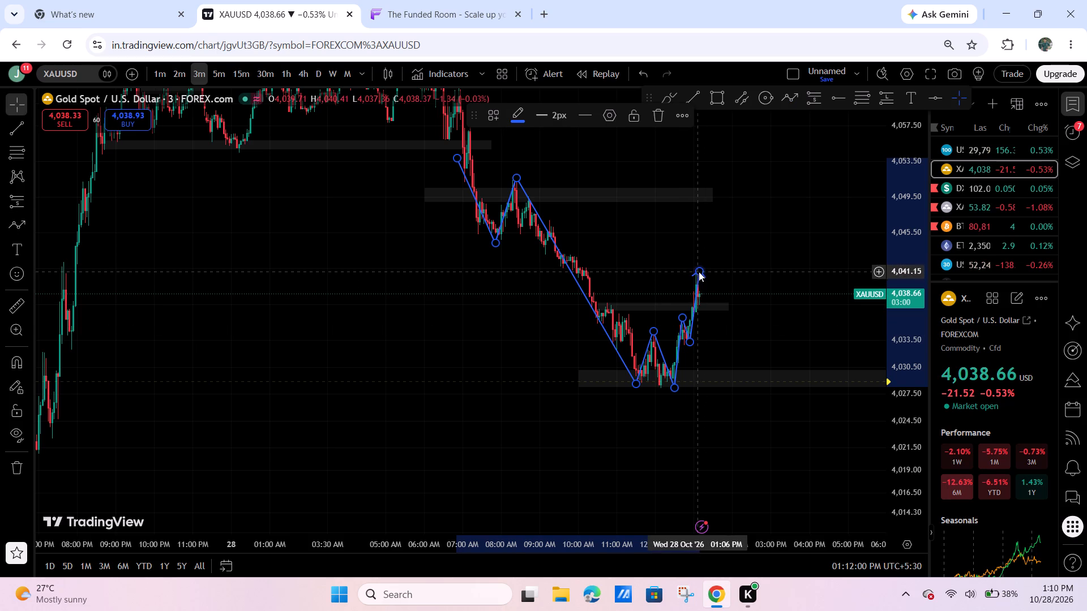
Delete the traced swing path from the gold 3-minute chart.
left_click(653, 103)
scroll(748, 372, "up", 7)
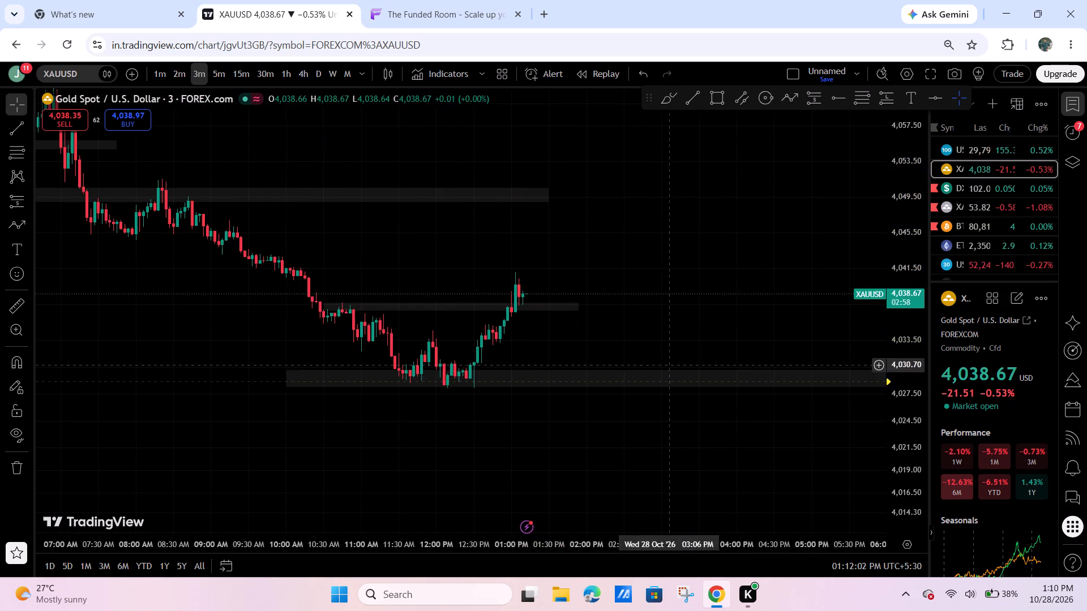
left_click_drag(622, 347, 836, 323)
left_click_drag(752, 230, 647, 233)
Switch to The Funded Room and remove the prepared 0.02-lot short order from the XAU/USD chart.
left_click(387, 0)
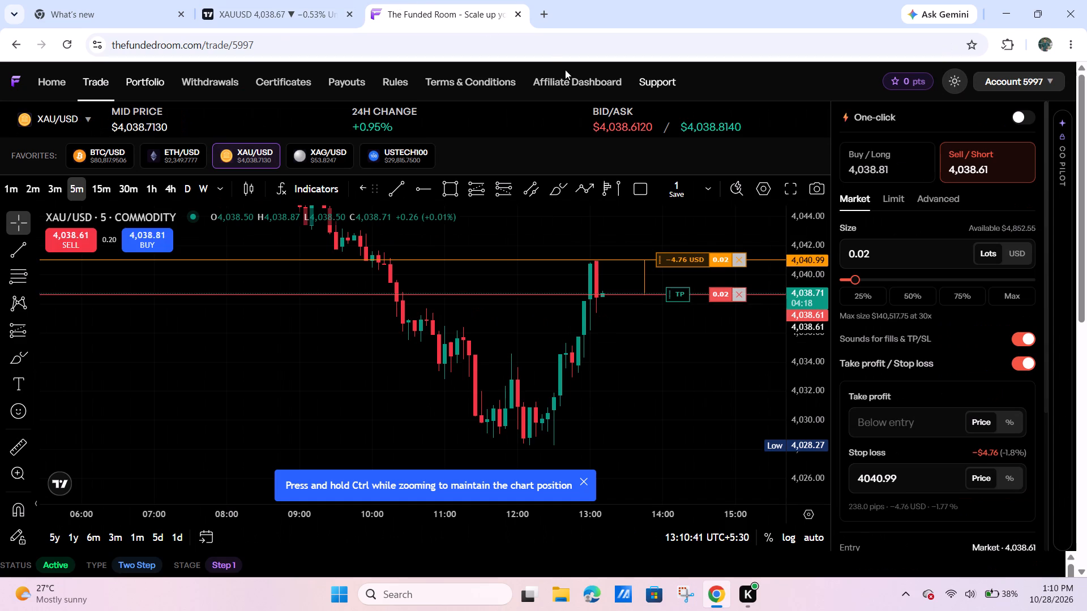
left_click(741, 294)
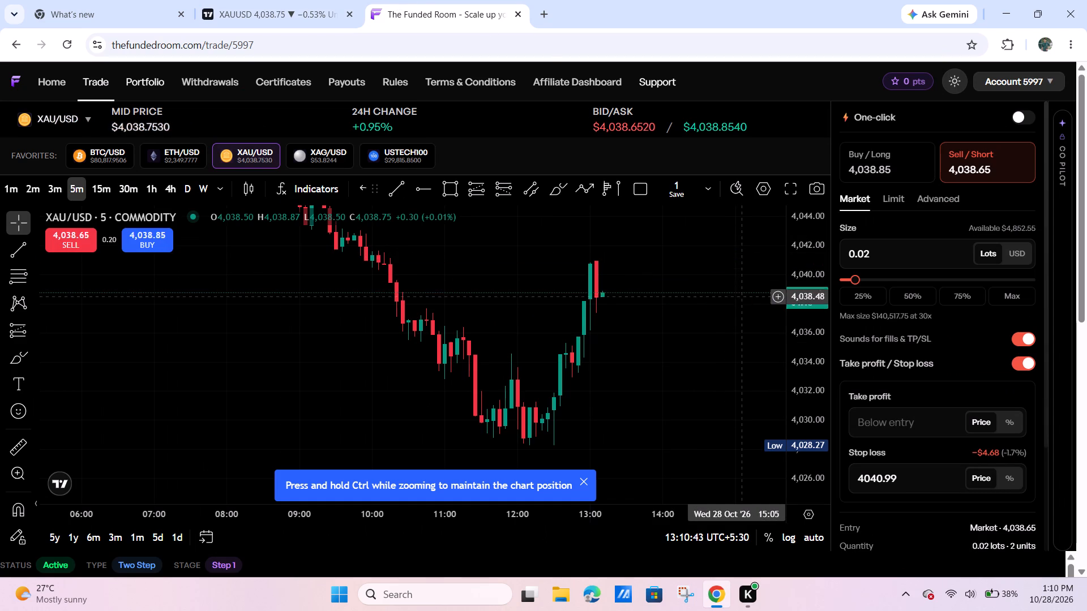
Draw a rectangle zone on the XAU/USD 5-minute chart from 10:15 to 14:25, between about 4,037.6 and 4,036.5.
left_click_drag(638, 346, 735, 331)
left_click_drag(826, 283, 793, 381)
left_click_drag(757, 384, 627, 375)
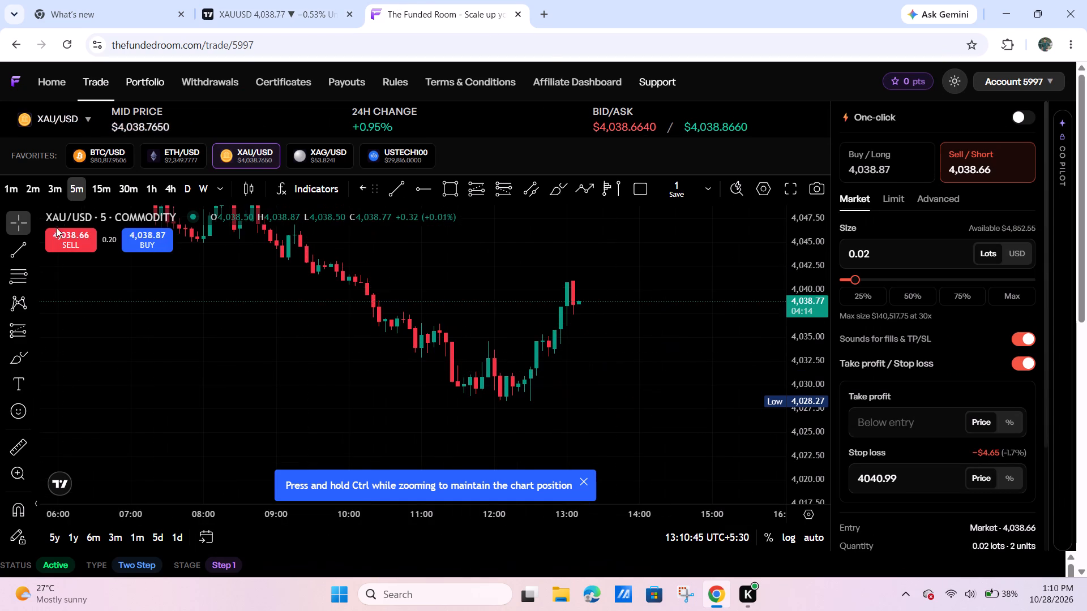
scroll(671, 440, "up", 5)
left_click_drag(697, 402, 777, 423)
left_click_drag(807, 373, 801, 324)
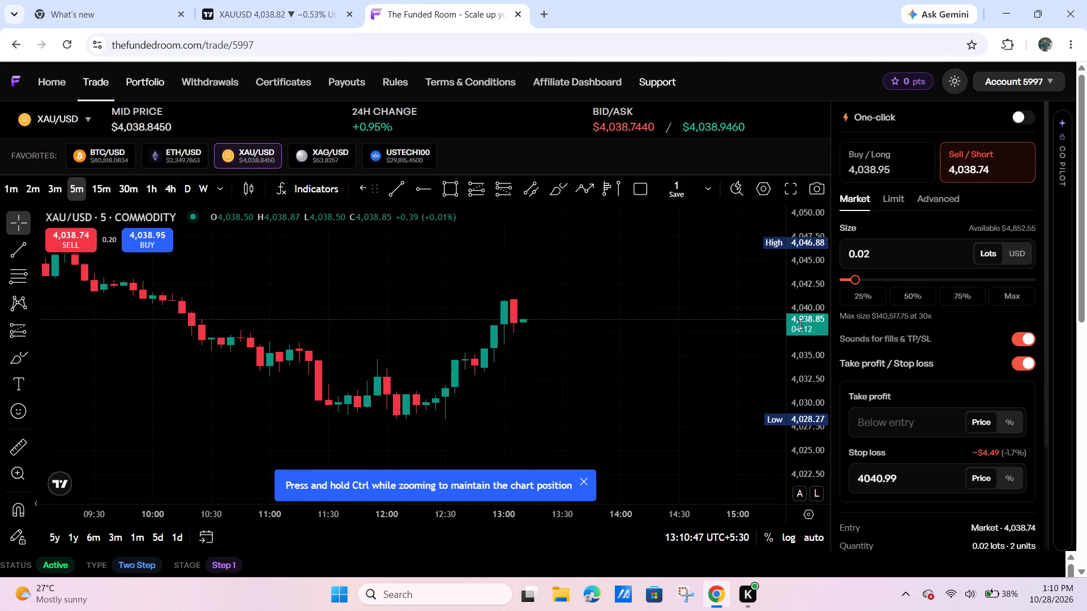
left_click_drag(801, 324, 772, 162)
scroll(723, 286, "down", 5)
left_click_drag(791, 260, 778, 362)
left_click_drag(758, 364, 609, 339)
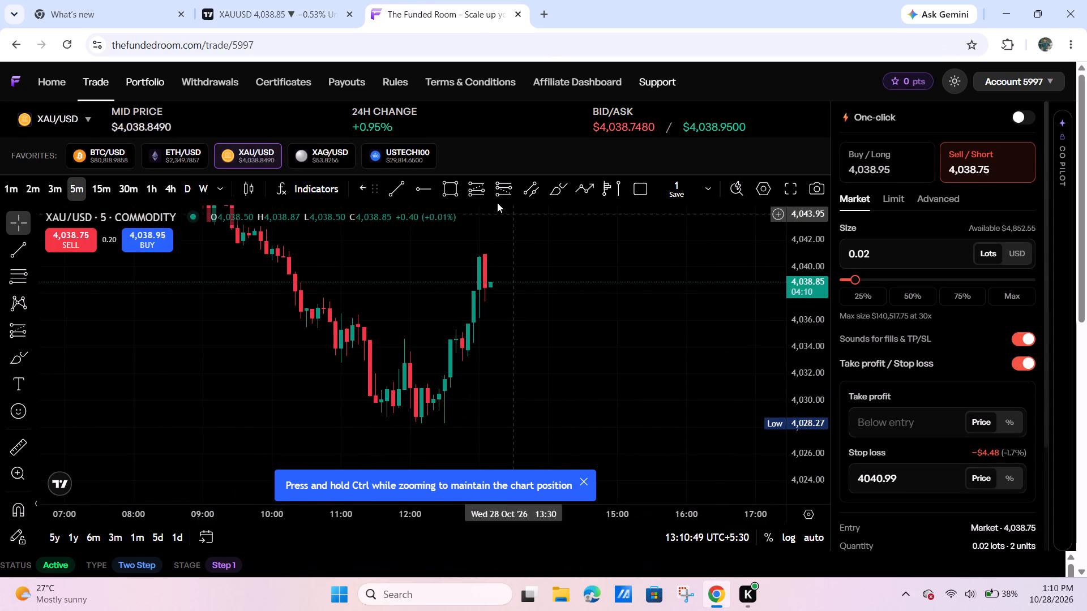
left_click(453, 187)
left_click_drag(291, 298, 309, 298)
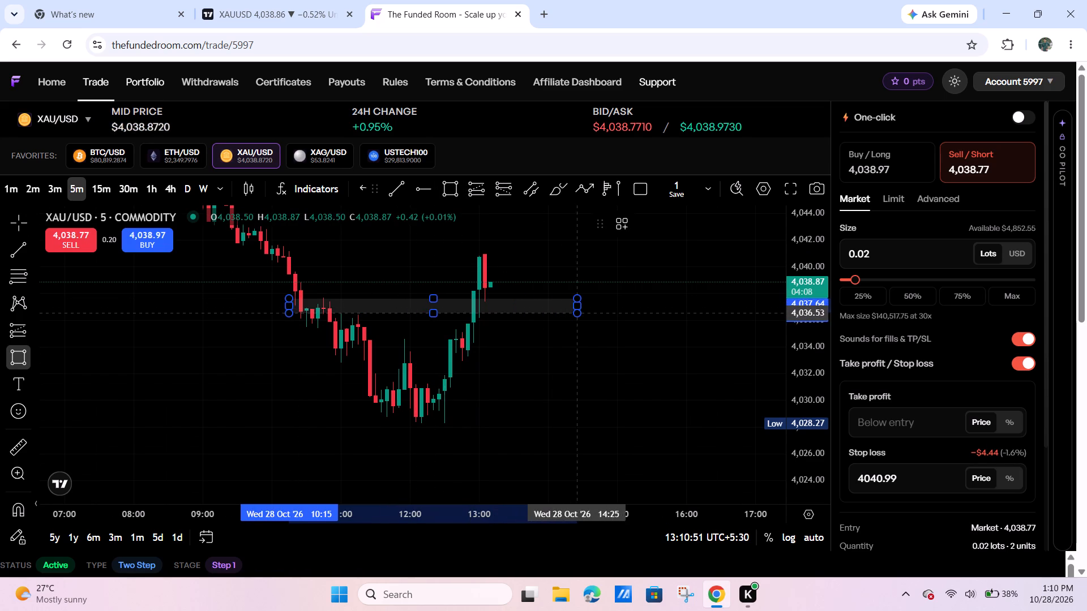
left_click(575, 313)
Draw a second rectangle zone at the session low from about 11:20 to 15:05, between about 4,028.8 and 4,027.7.
left_click_drag(549, 344, 600, 342)
left_click_drag(810, 274, 761, 342)
left_click(502, 429)
left_click_drag(564, 378, 549, 292)
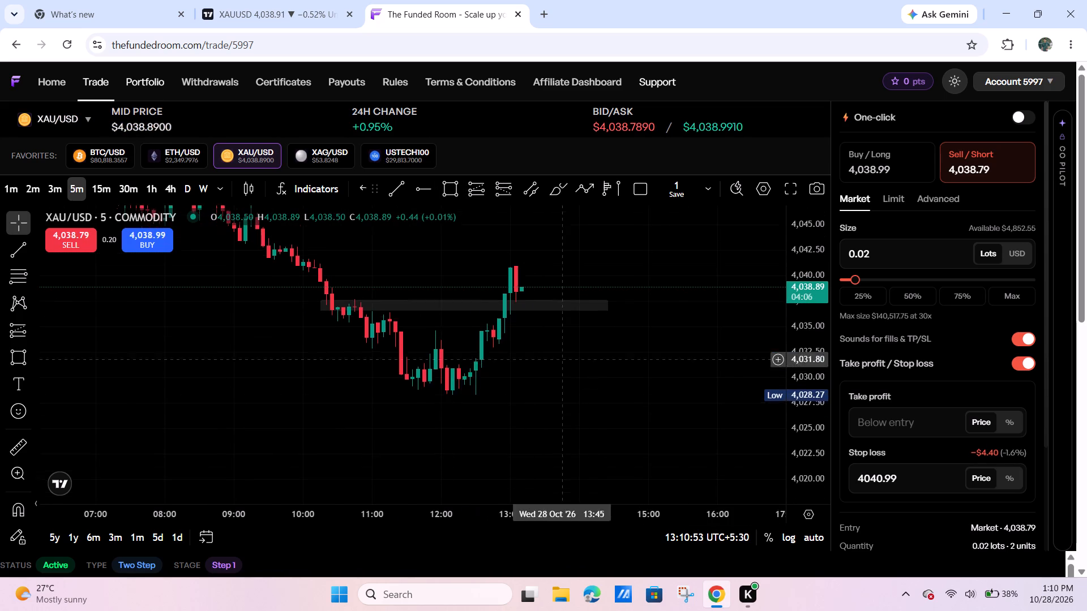
left_click_drag(549, 292, 545, 273)
left_click_drag(451, 187, 452, 193)
left_click_drag(378, 301, 393, 306)
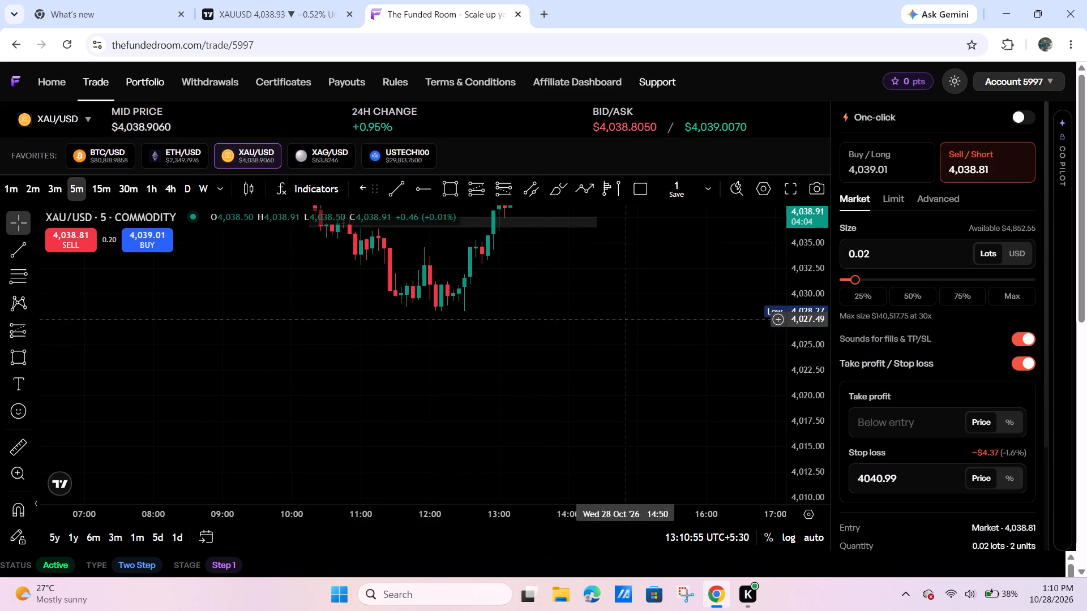
left_click(438, 187)
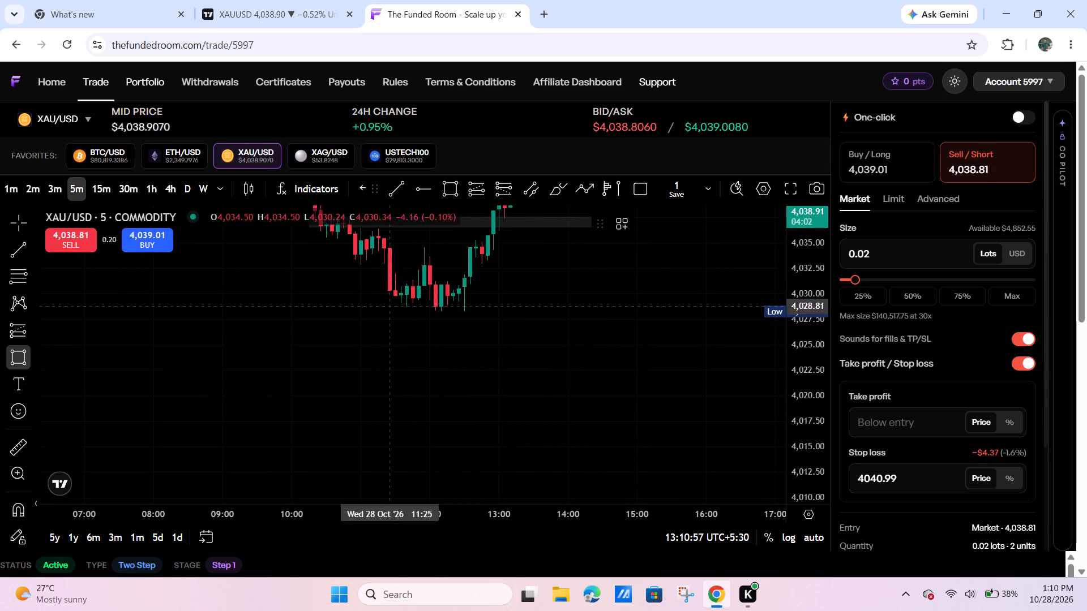
left_click(385, 307)
left_click_drag(651, 319, 643, 317)
Compare the wider gold price action around the marked zones on The Funded Room chart with the TradingView 3-minute chart.
left_click_drag(529, 257, 566, 365)
scroll(545, 346, "down", 8)
left_click_drag(654, 272, 638, 385)
scroll(646, 376, "down", 6)
left_click_drag(810, 276, 765, 372)
left_click_drag(708, 330, 583, 324)
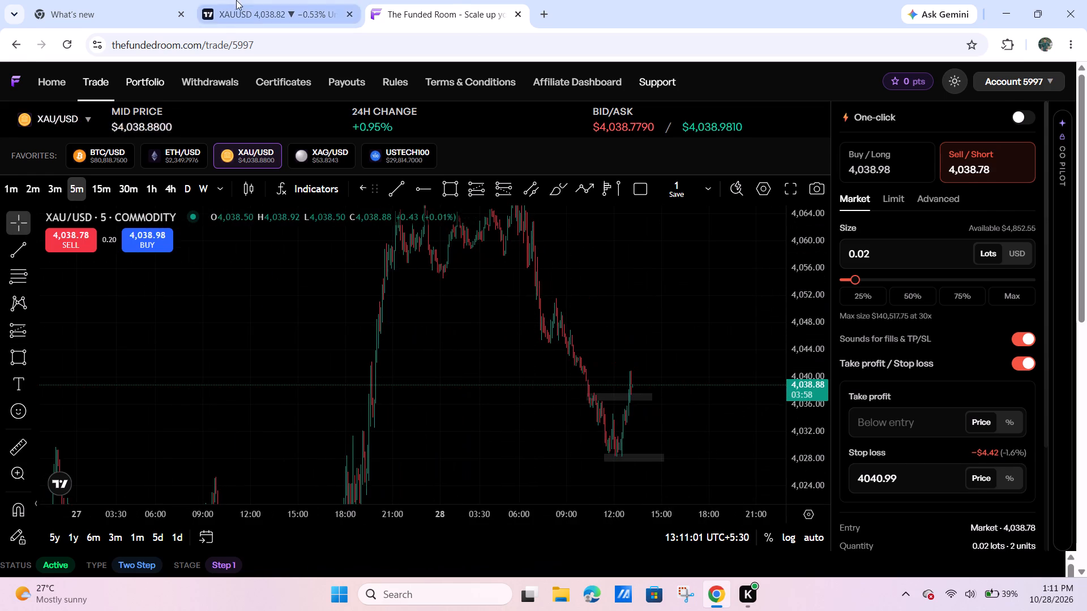
left_click(235, 0)
scroll(647, 325, "up", 5)
left_click_drag(662, 324, 707, 318)
scroll(668, 239, "down", 5)
left_click_drag(718, 218, 716, 255)
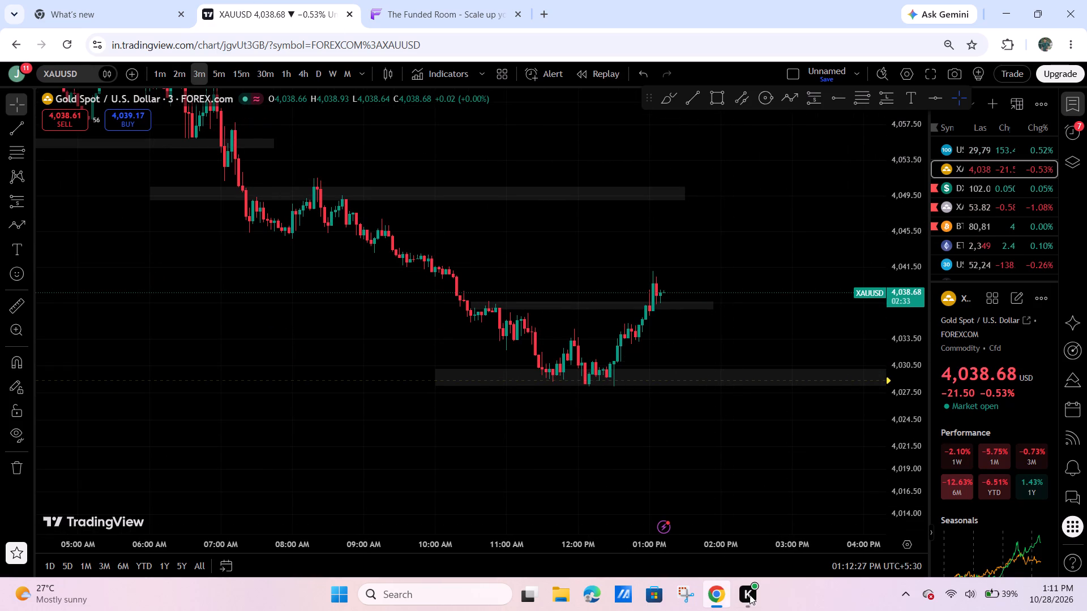
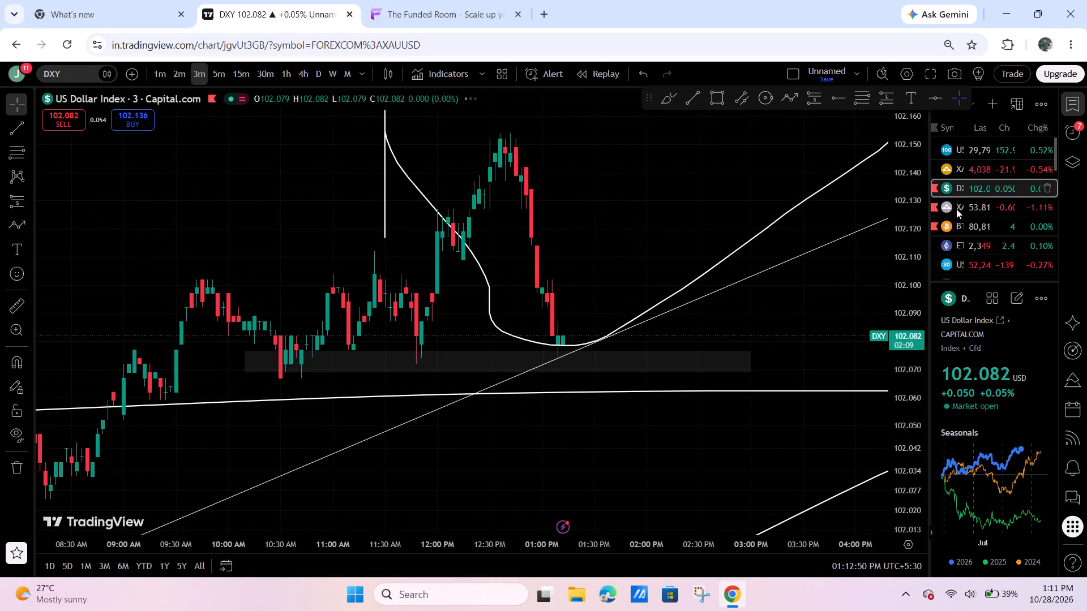
Examine the dollar index on the 3-minute chart, switch to XAGUSD and inspect silver's recent price action.
scroll(846, 272, "down", 4)
left_click_drag(893, 246, 867, 283)
left_click_drag(769, 259, 664, 259)
left_click(955, 205)
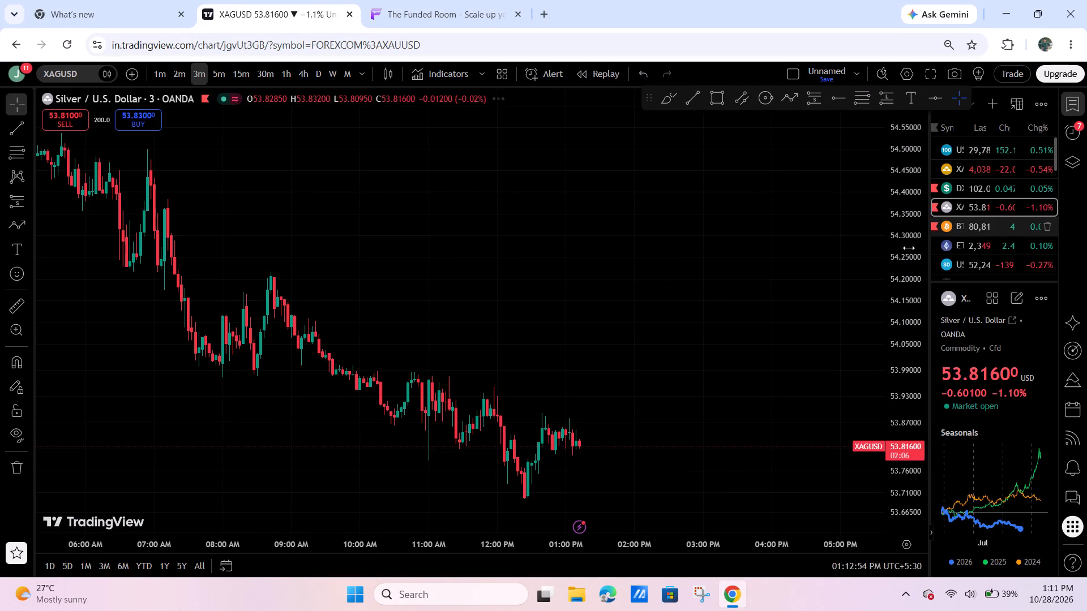
left_click_drag(711, 343, 762, 156)
scroll(732, 354, "up", 5)
left_click_drag(730, 351, 874, 418)
left_click_drag(904, 419, 870, 229)
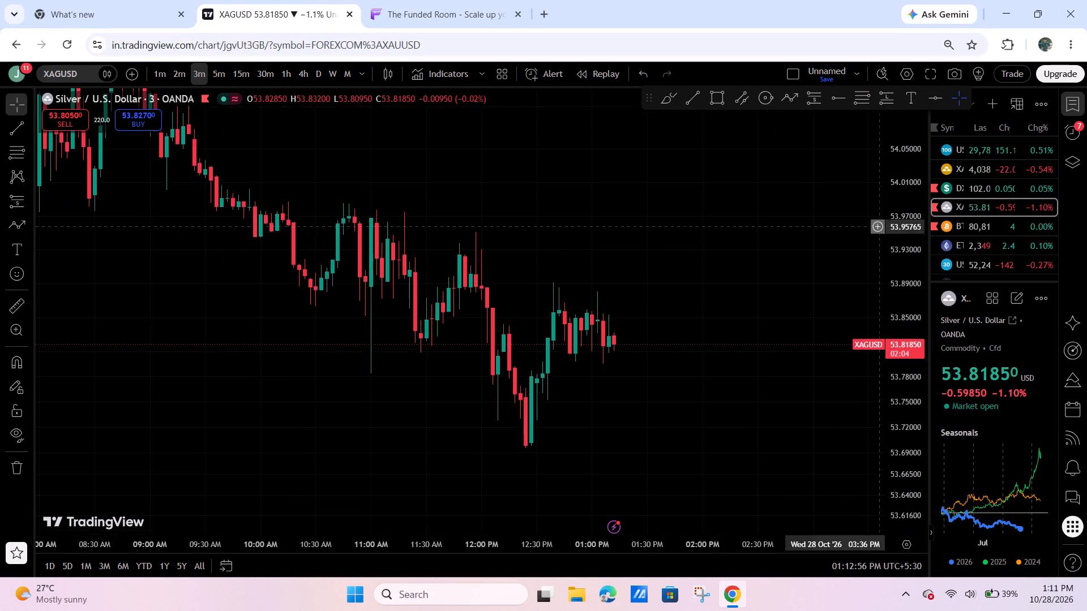
left_click_drag(815, 250, 712, 297)
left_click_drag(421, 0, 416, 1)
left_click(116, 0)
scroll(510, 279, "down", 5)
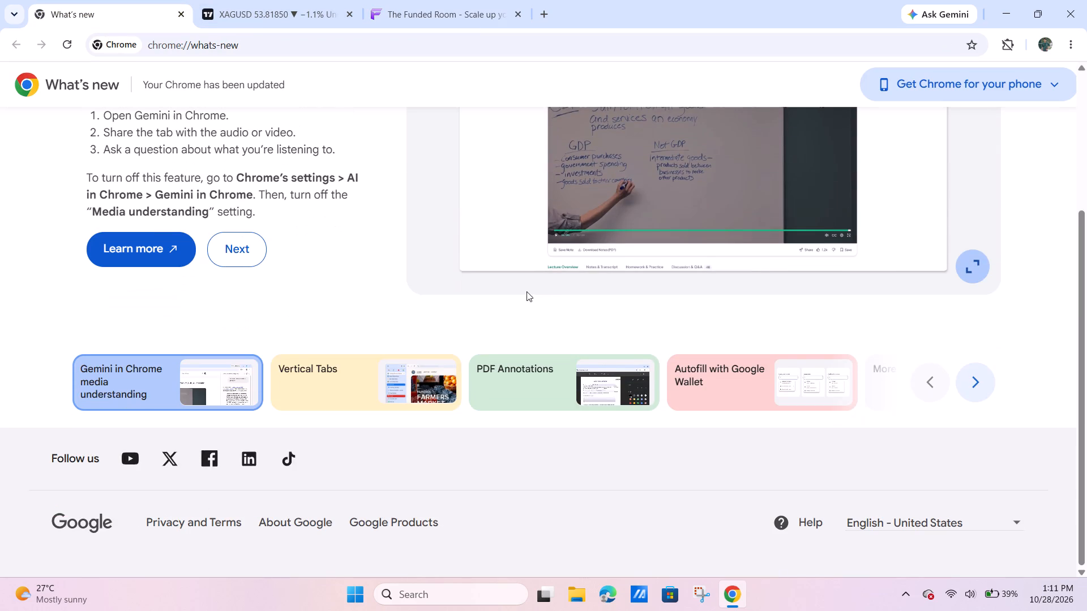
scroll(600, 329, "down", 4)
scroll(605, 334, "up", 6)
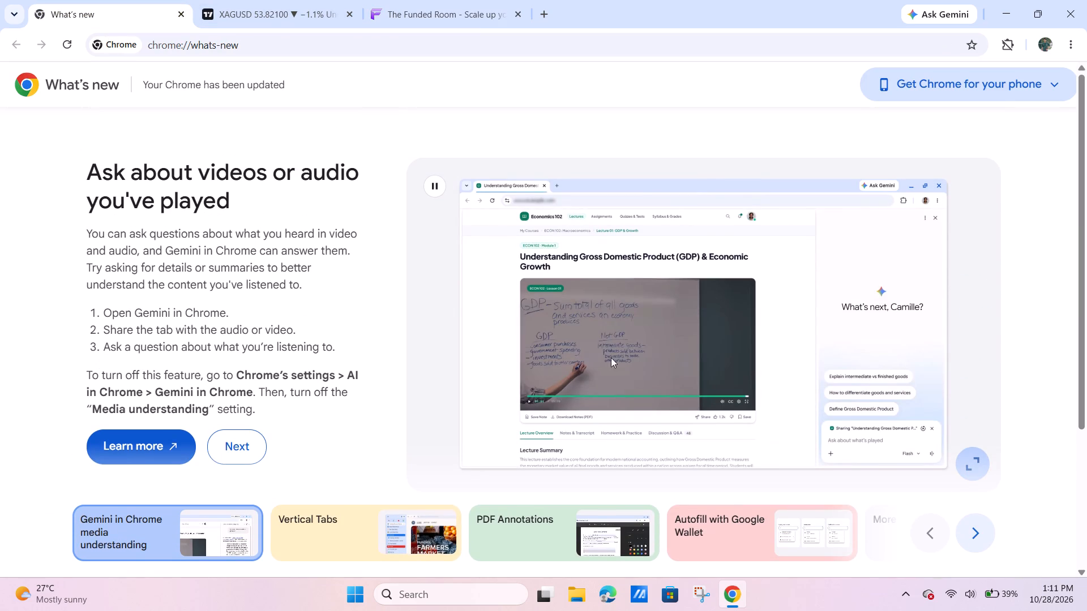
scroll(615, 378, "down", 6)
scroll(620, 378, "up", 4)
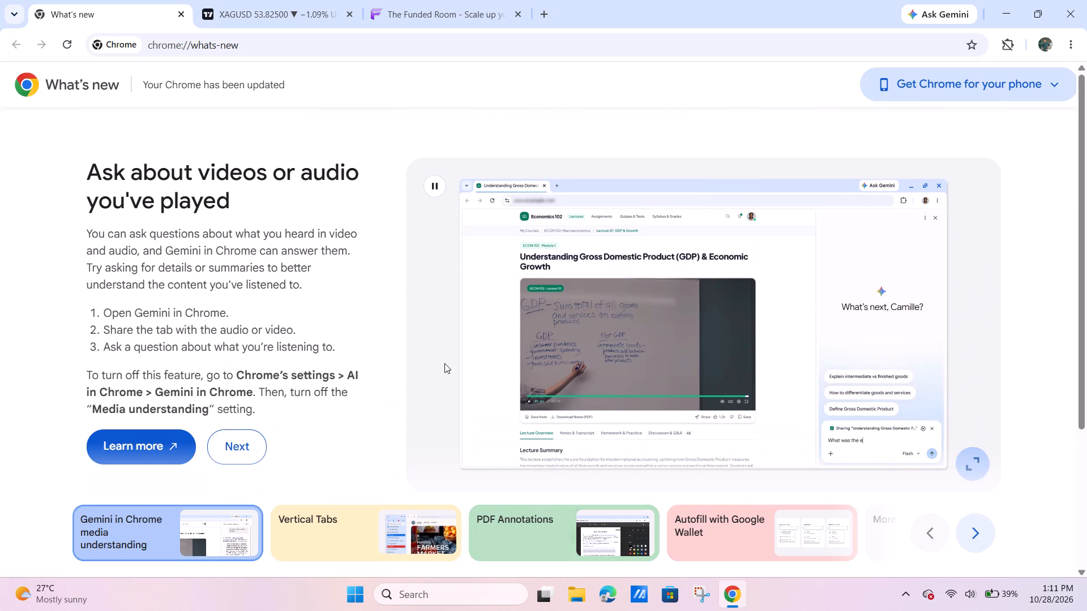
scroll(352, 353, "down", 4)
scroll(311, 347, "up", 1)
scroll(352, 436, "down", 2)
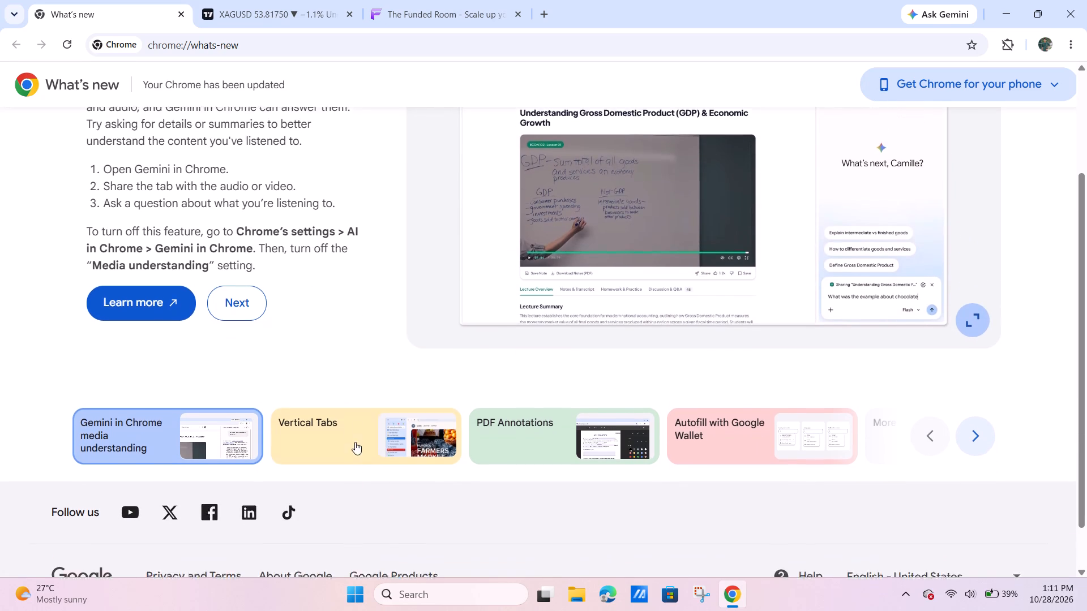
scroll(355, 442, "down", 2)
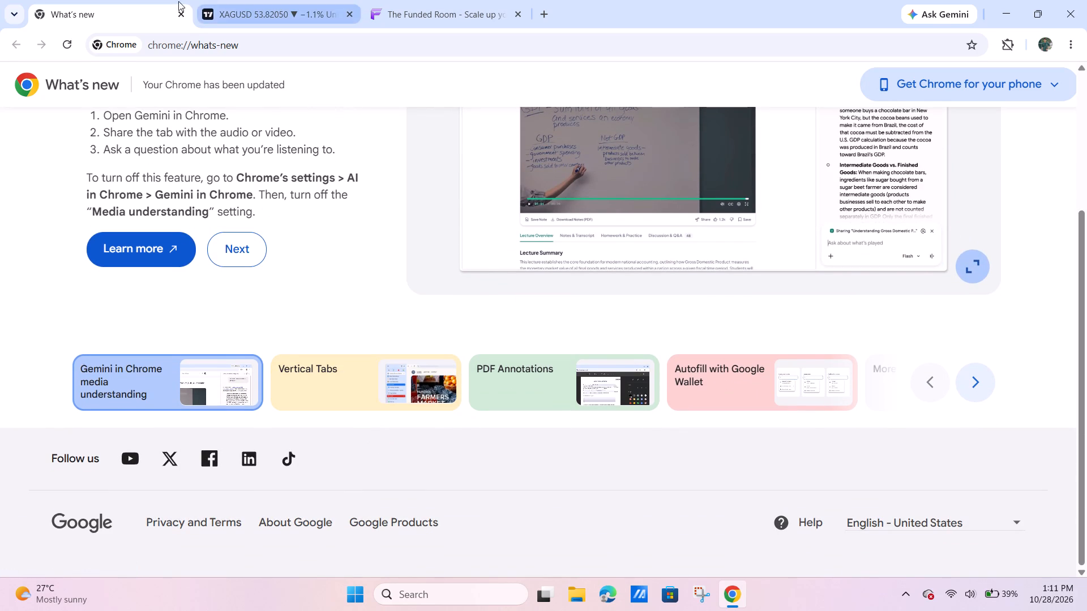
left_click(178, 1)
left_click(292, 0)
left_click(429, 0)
Open LinkedIn in a new browser tab and browse the posts in the home feed.
left_click(544, 5)
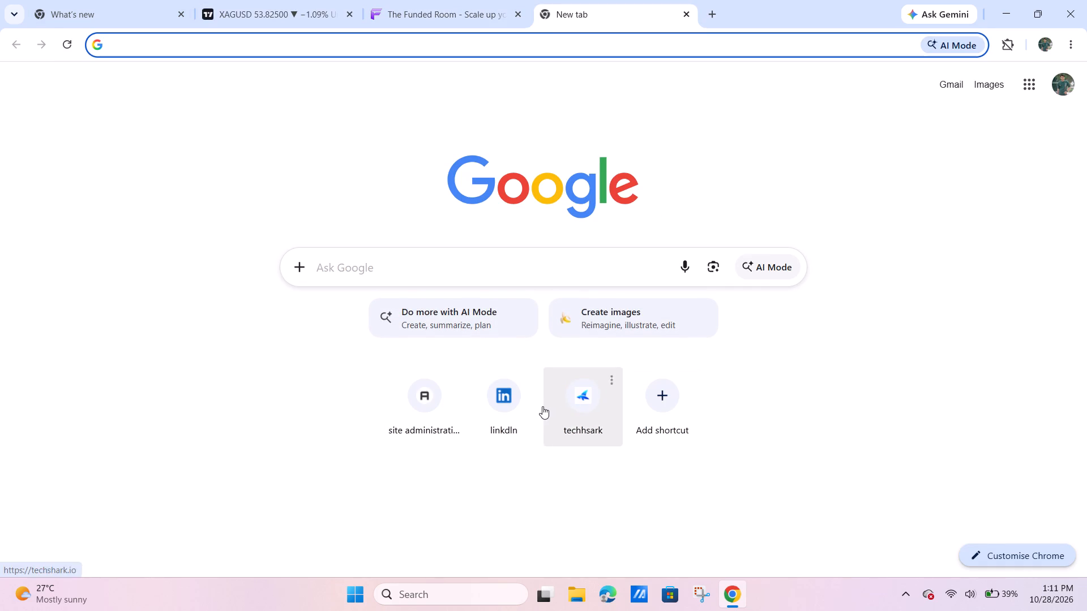
left_click(535, 411)
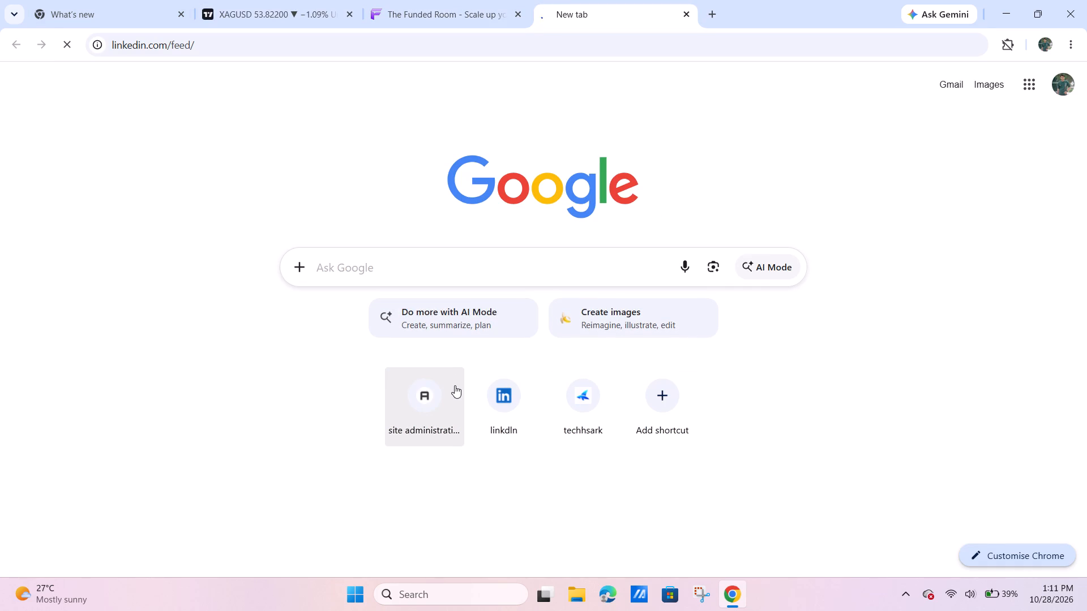
scroll(521, 398, "down", 7)
scroll(526, 405, "up", 5)
scroll(526, 405, "down", 11)
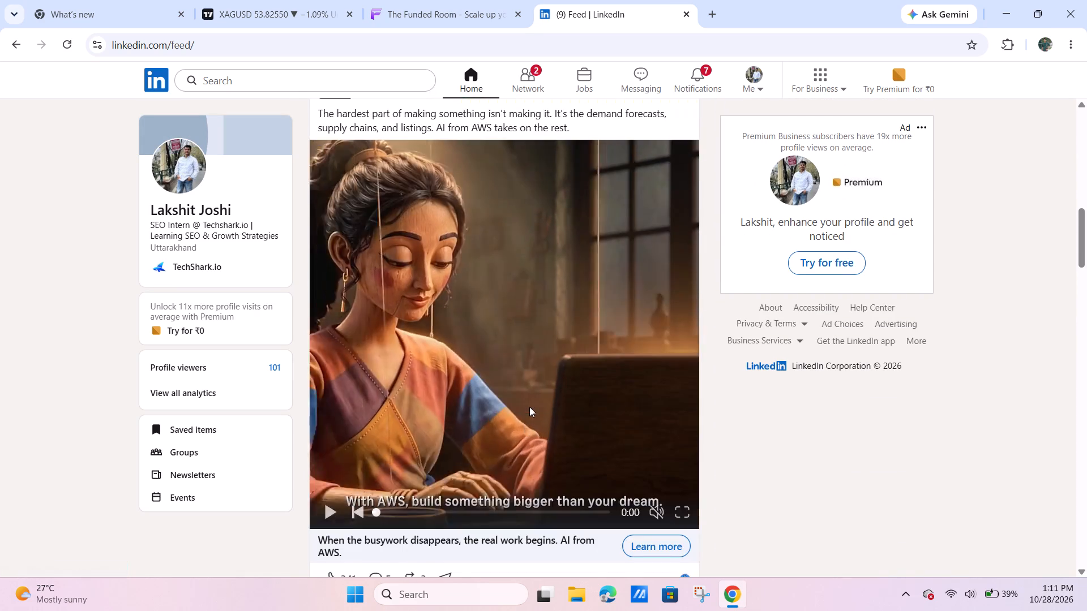
scroll(529, 407, "down", 8)
scroll(532, 404, "up", 1)
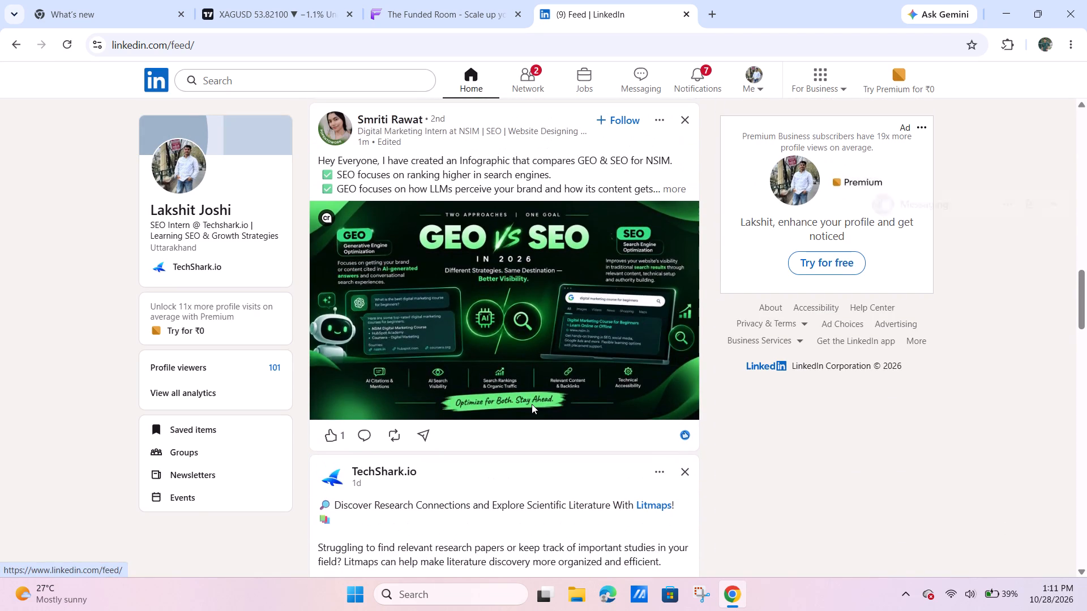
scroll(532, 404, "down", 2)
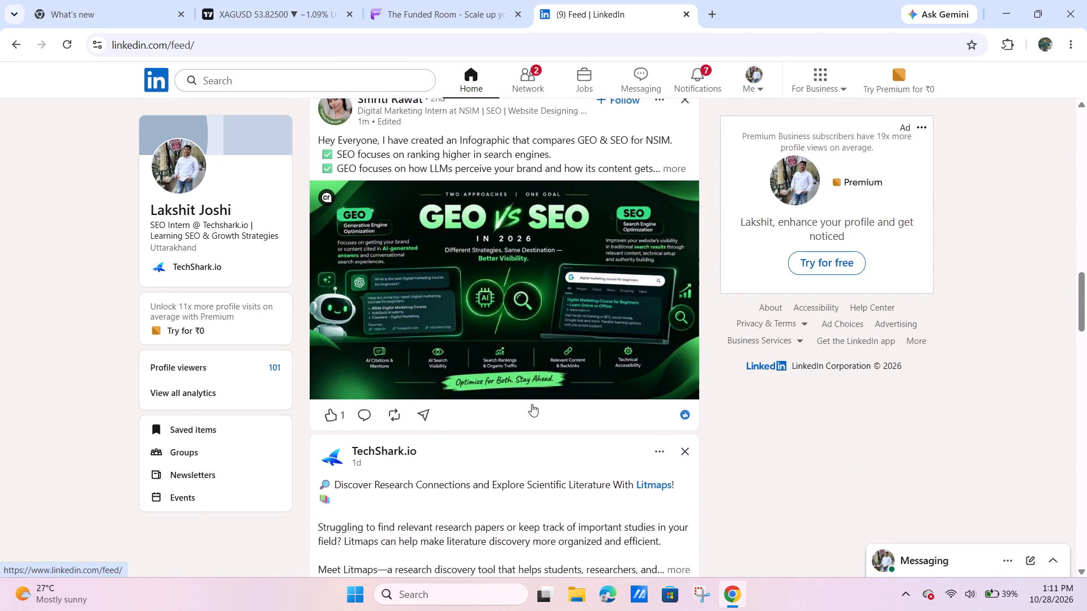
scroll(532, 404, "down", 5)
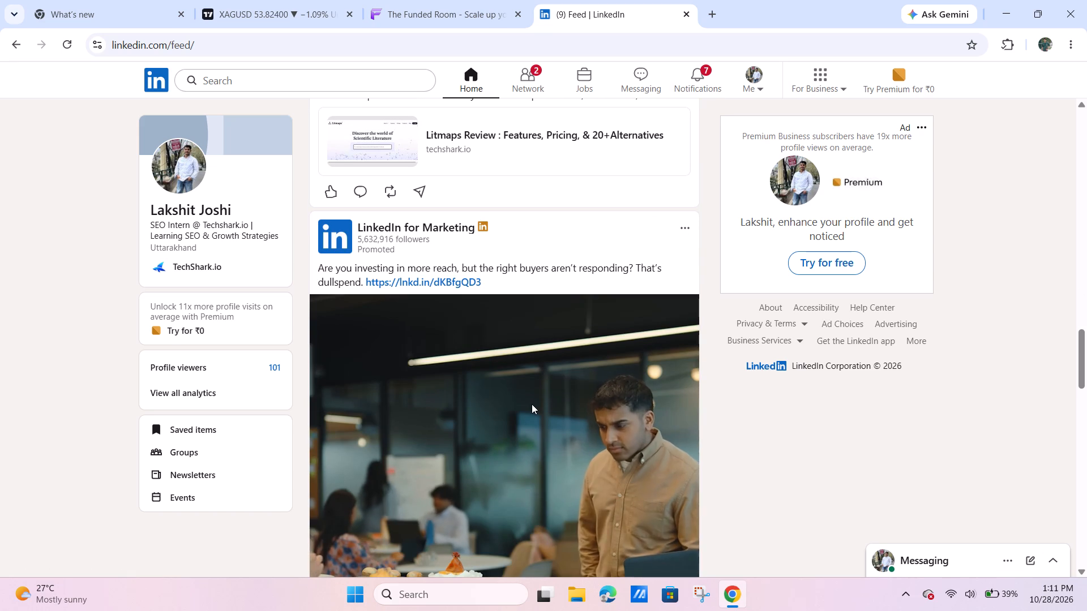
Review the LinkedIn notifications list.
left_click(695, 71)
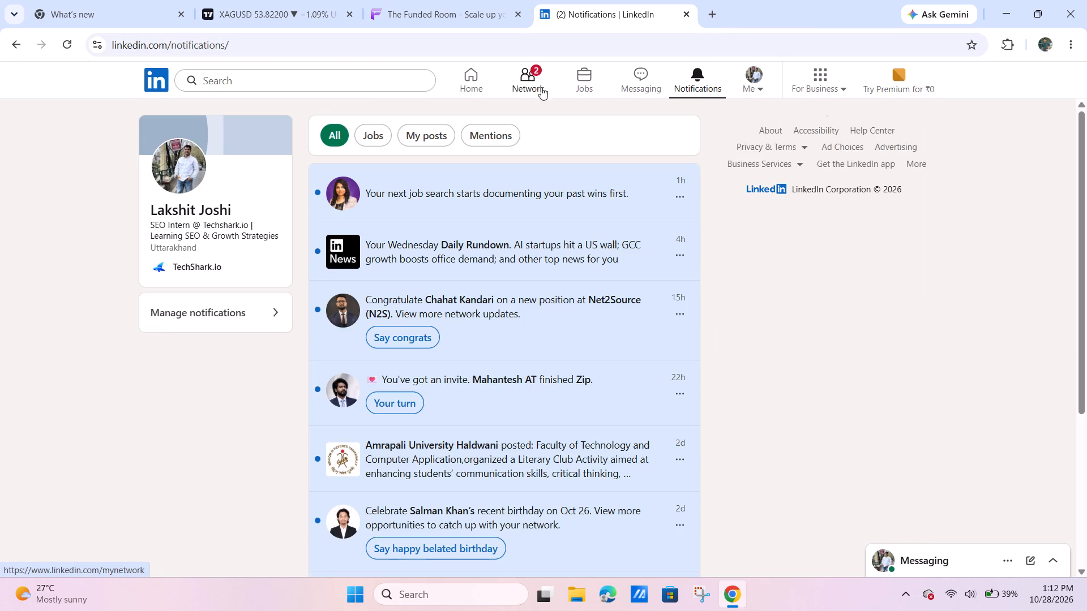
left_click(275, 0)
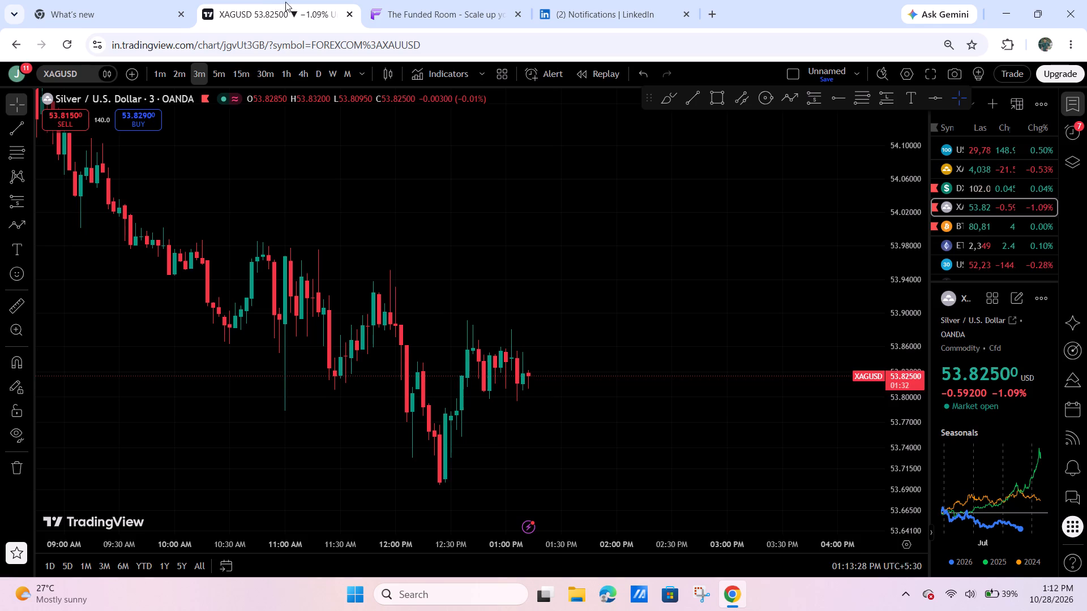
left_click(413, 0)
left_click(577, 0)
scroll(558, 292, "down", 4)
scroll(557, 304, "up", 5)
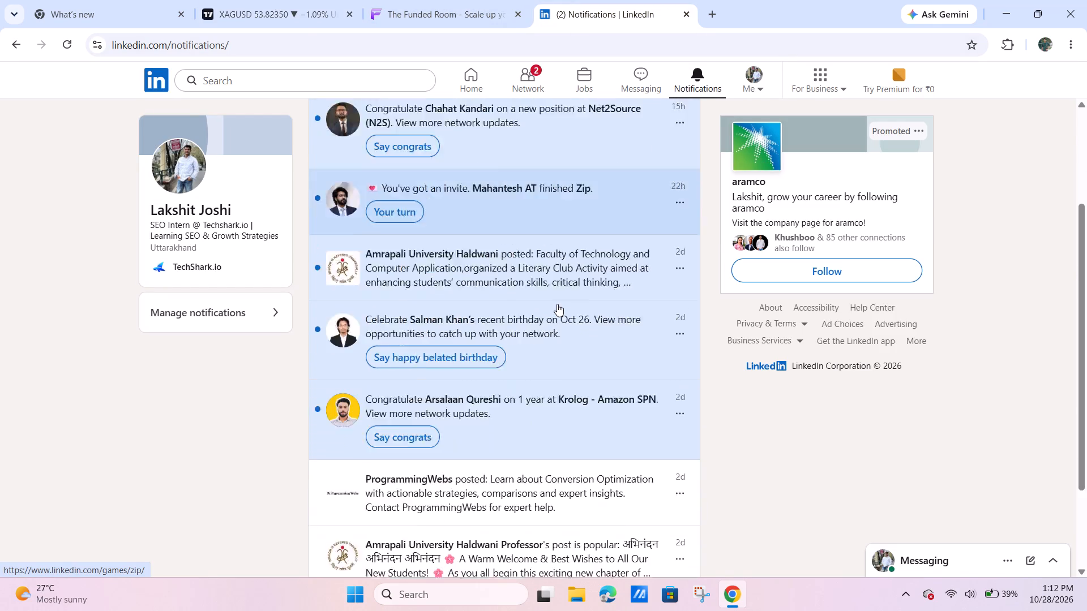
scroll(557, 304, "up", 2)
Accept both pending connection invitations on the LinkedIn Network page.
left_click(523, 61)
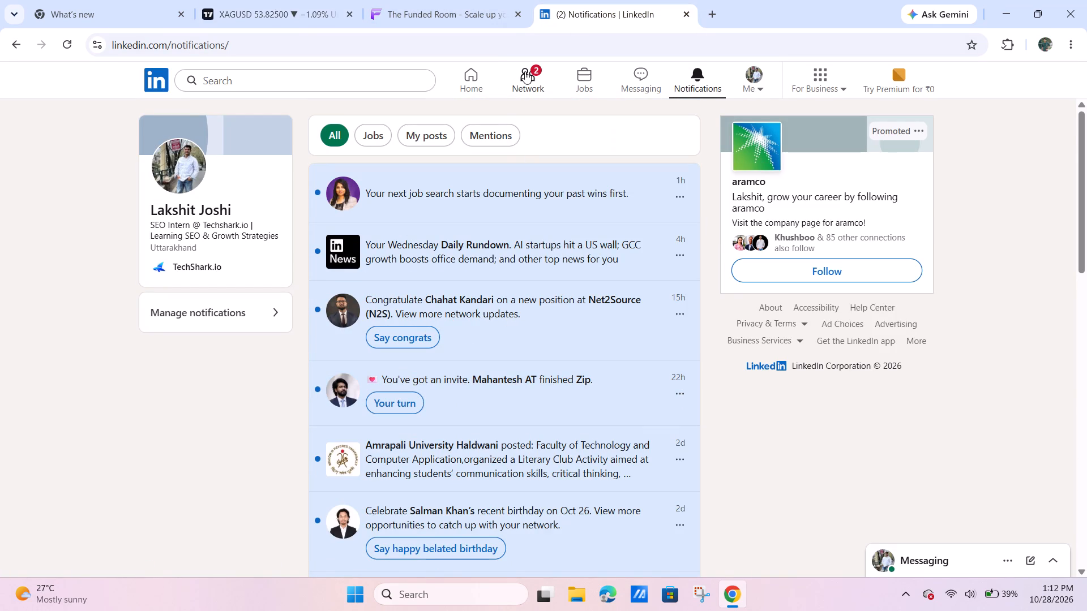
left_click(525, 71)
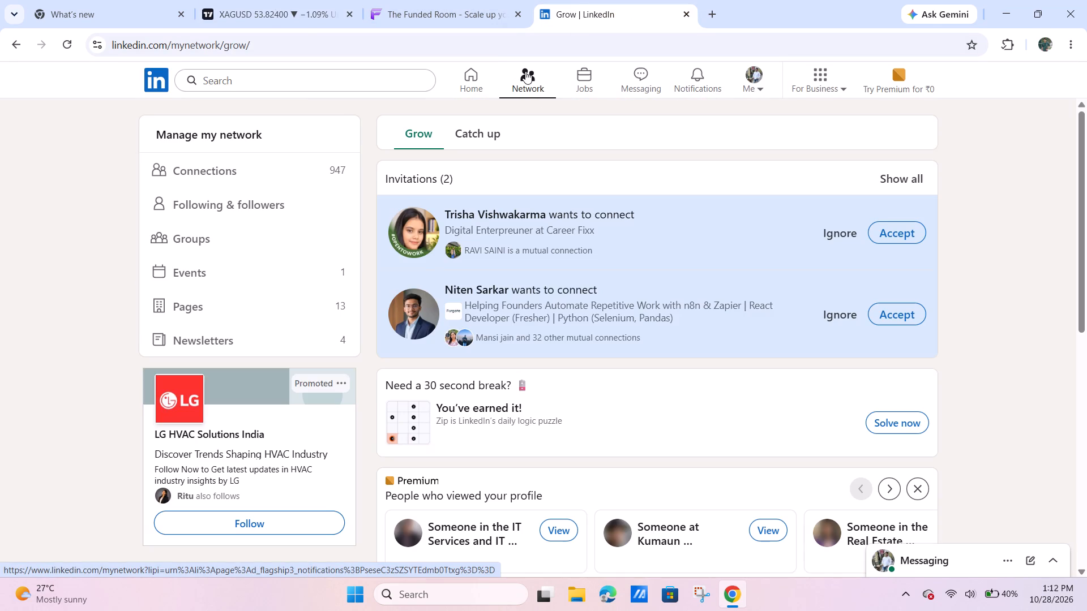
left_click(918, 227)
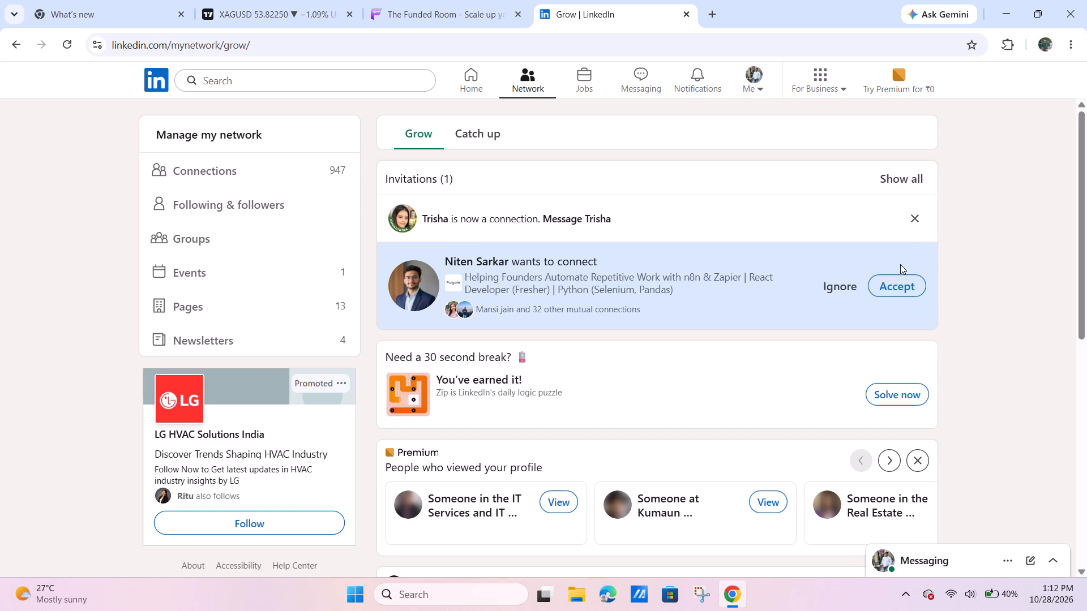
left_click(896, 283)
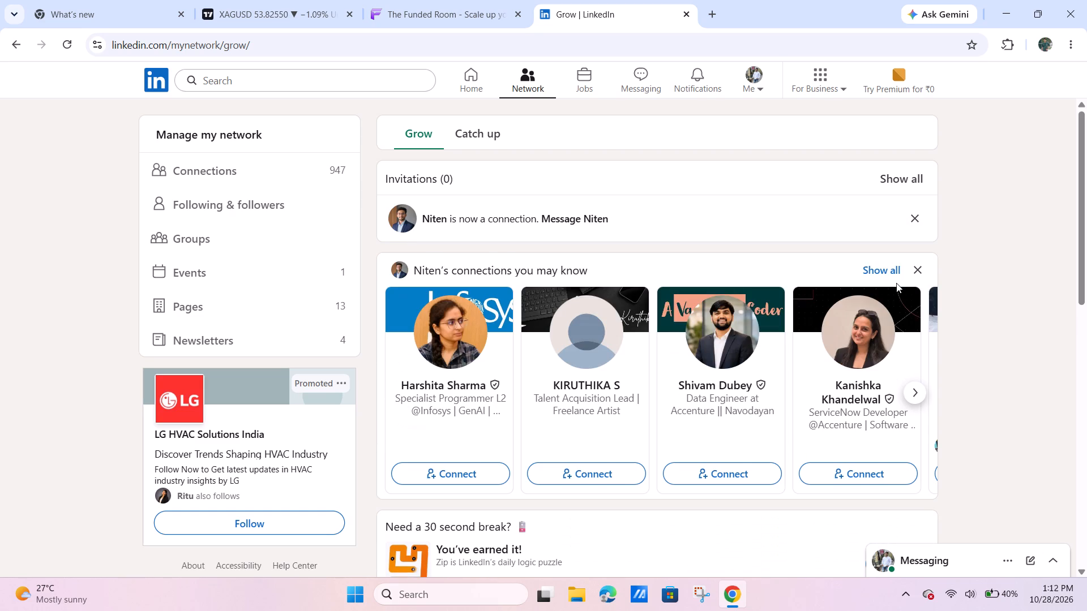
Browse the suggested connections on the LinkedIn Network page.
scroll(896, 283, "down", 6)
scroll(783, 313, "down", 5)
scroll(562, 332, "down", 4)
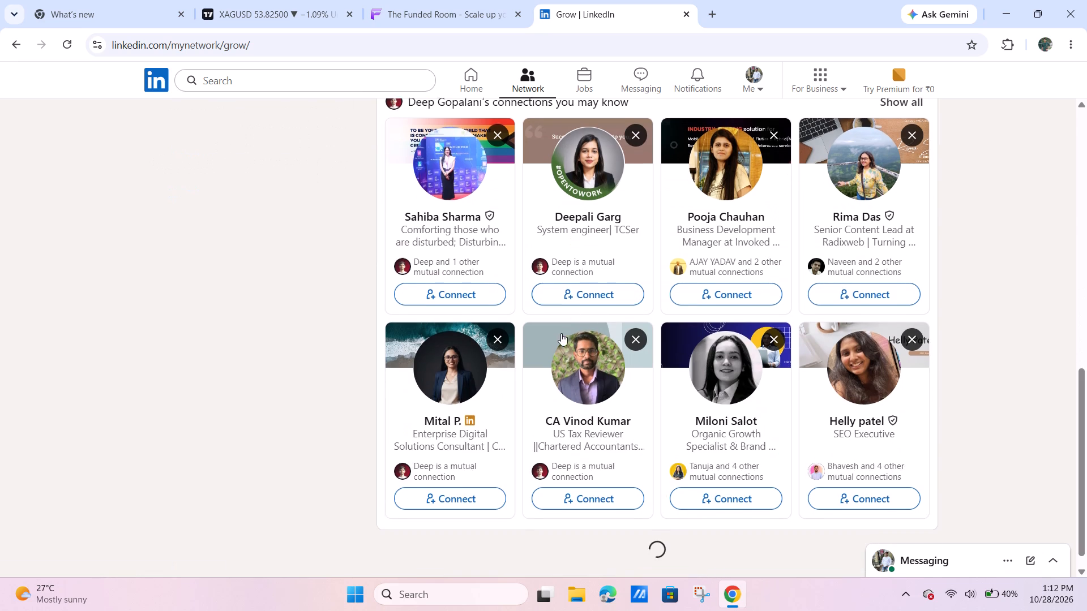
scroll(560, 334, "down", 5)
scroll(560, 334, "up", 5)
scroll(560, 334, "down", 7)
scroll(561, 328, "up", 9)
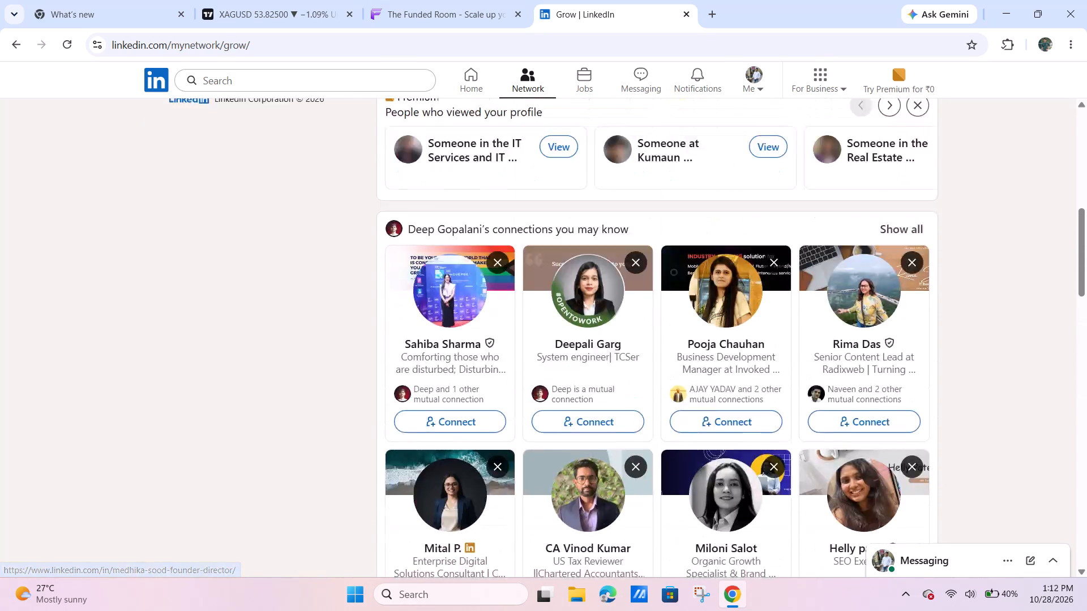
scroll(555, 293, "up", 13)
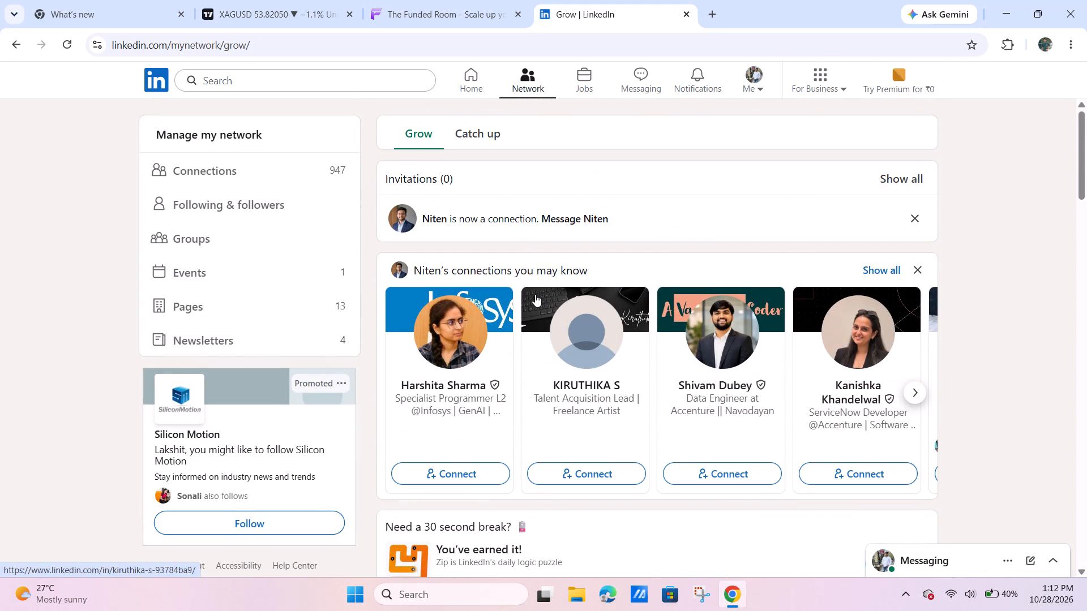
scroll(519, 311, "down", 14)
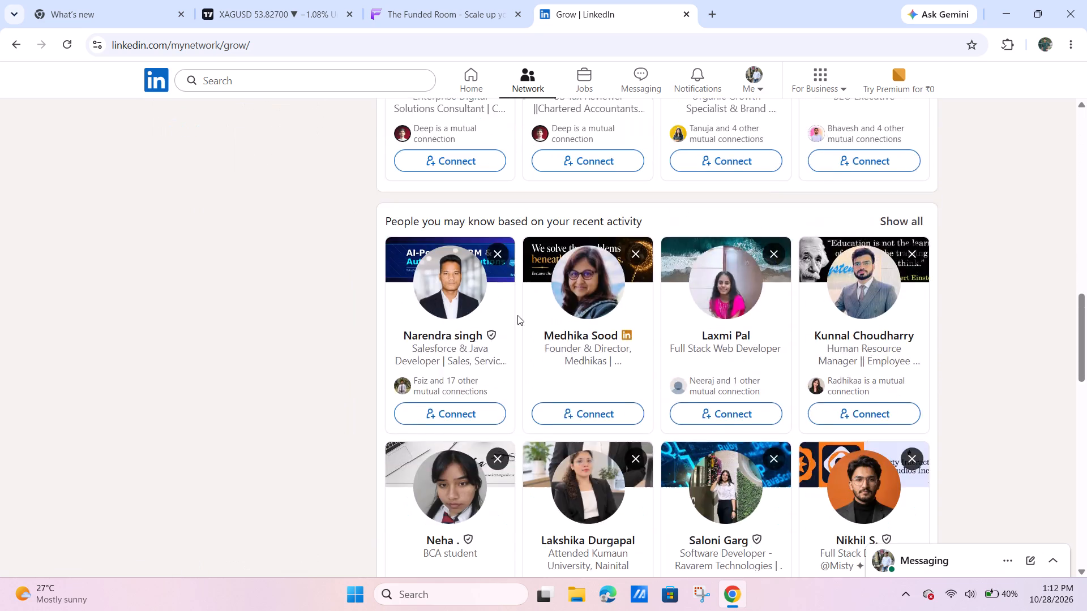
scroll(517, 315, "down", 16)
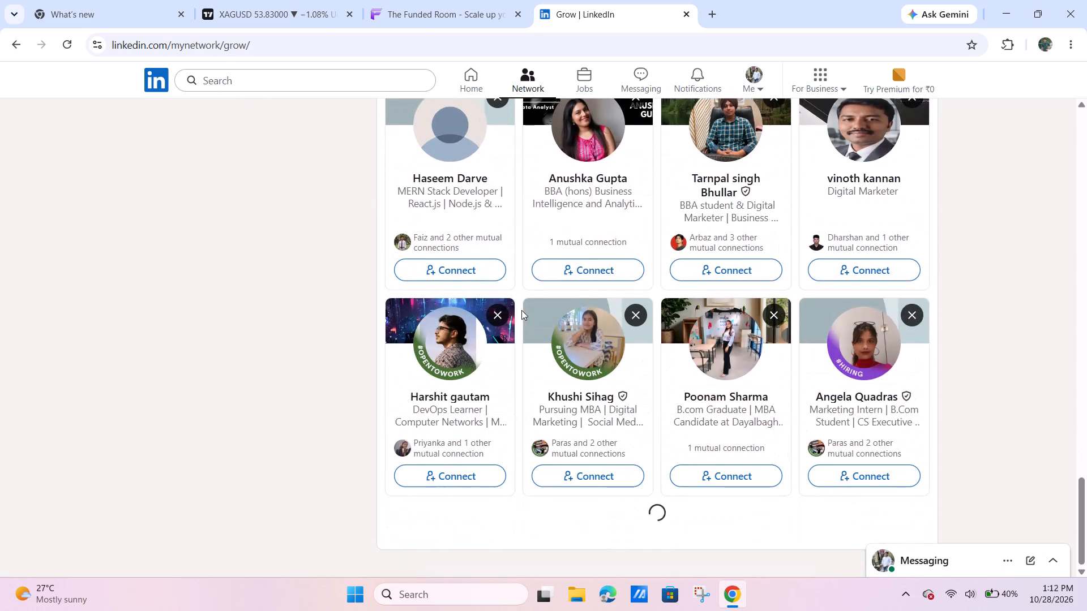
scroll(528, 307, "down", 7)
scroll(708, 315, "down", 5)
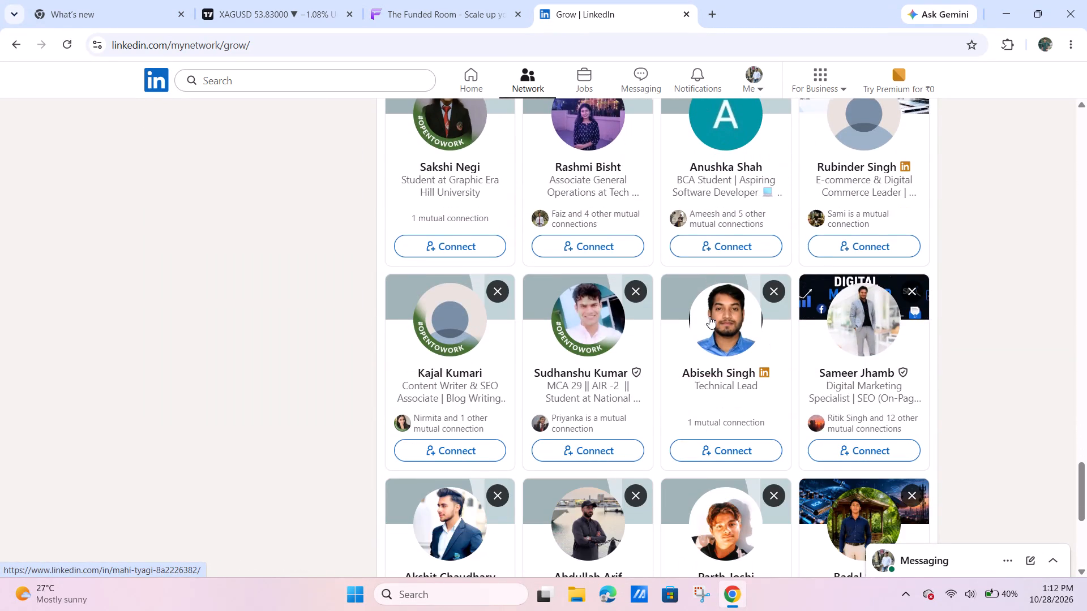
scroll(712, 320, "down", 8)
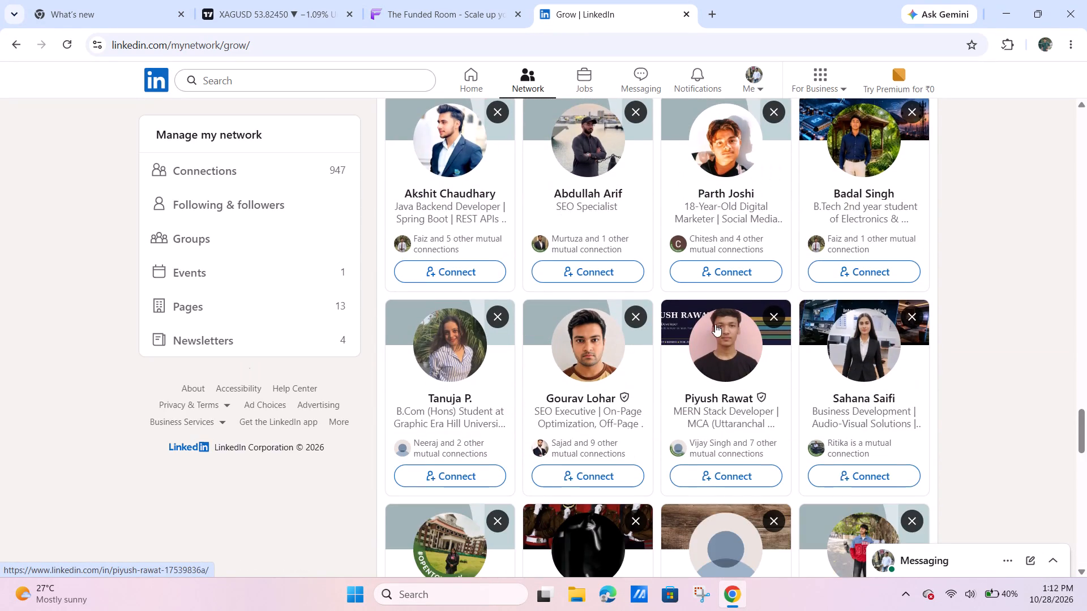
scroll(708, 331, "down", 9)
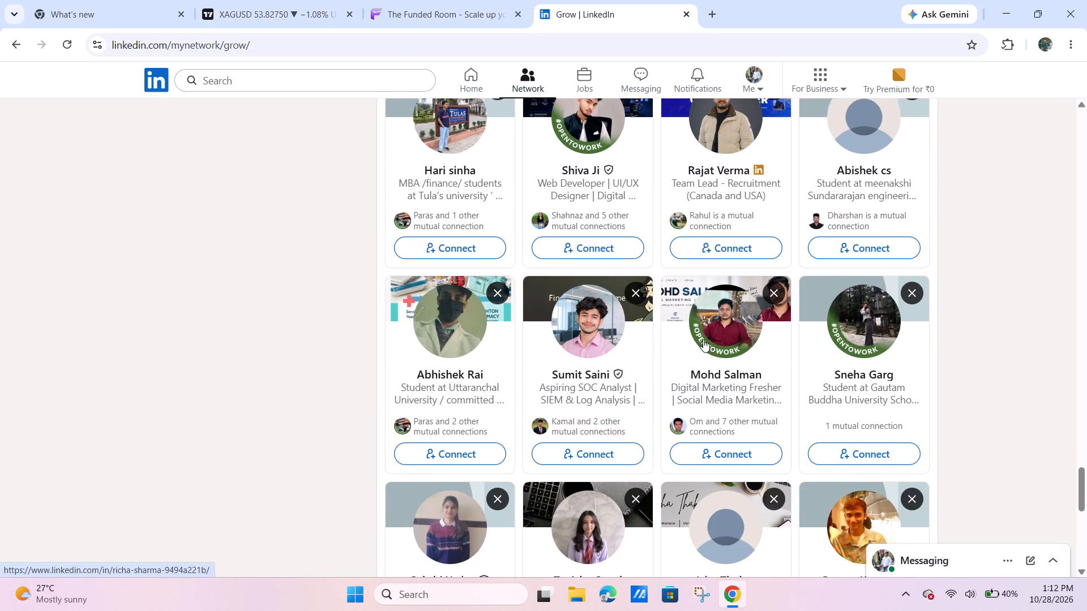
scroll(703, 339, "up", 1)
Switch to The Funded Room and examine XAU/USD price action around the two marked zones on the 5-minute chart.
left_click(434, 0)
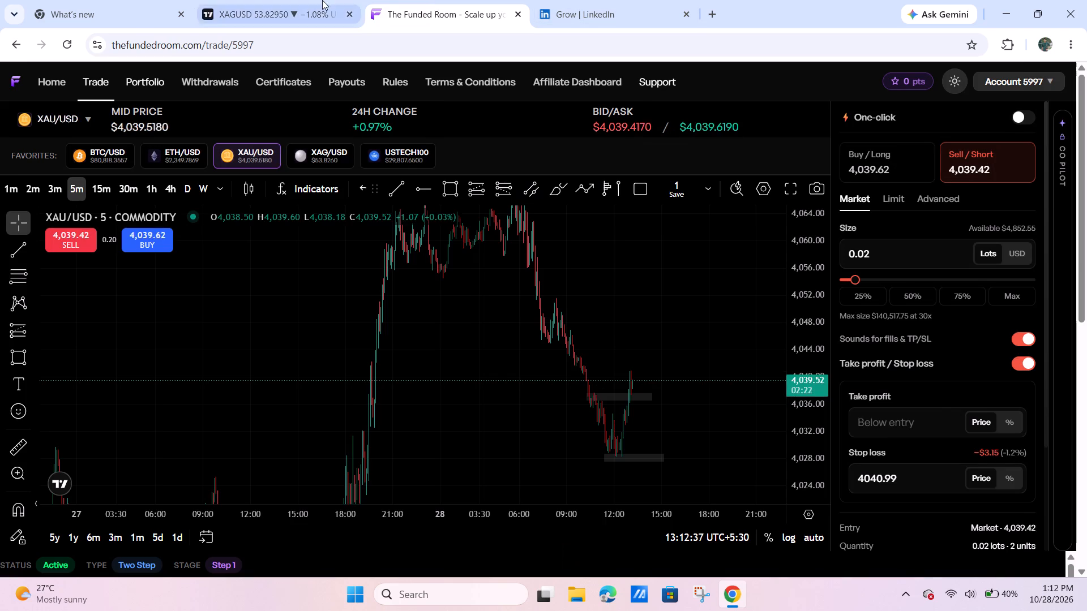
left_click(322, 0)
left_click(440, 0)
scroll(580, 322, "up", 8)
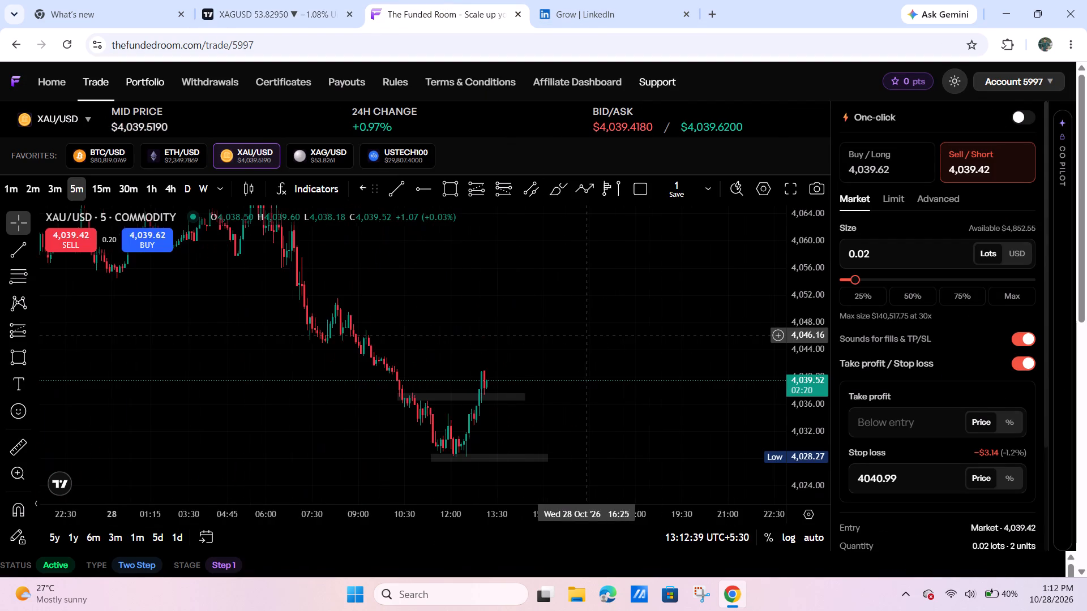
scroll(577, 343, "up", 4)
left_click_drag(596, 355, 771, 333)
left_click_drag(802, 402, 776, 113)
left_click(596, 0)
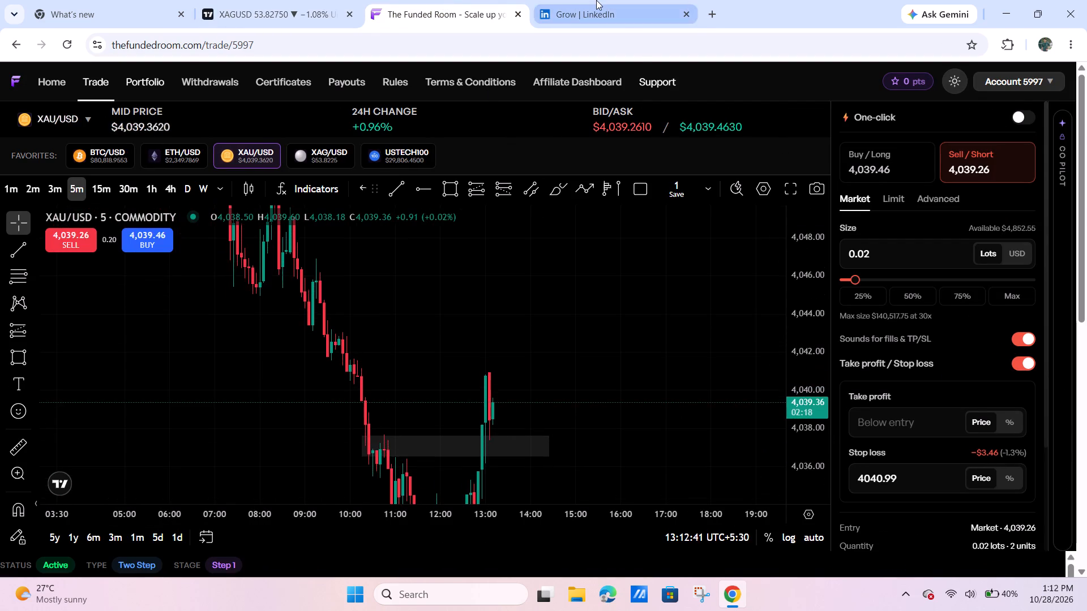
left_click(715, 10)
left_click(585, 7)
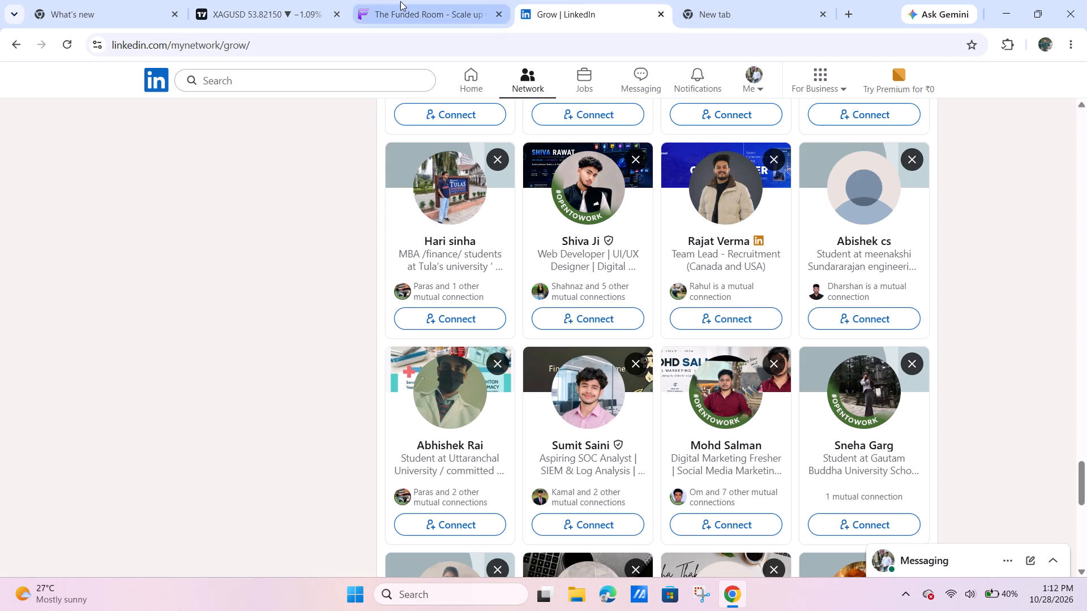
left_click(400, 1)
scroll(604, 447, "up", 3)
left_click_drag(684, 389, 767, 295)
left_click_drag(803, 276, 756, 401)
left_click_drag(674, 412, 766, 399)
scroll(675, 428, "up", 3)
left_click_drag(682, 393, 559, 382)
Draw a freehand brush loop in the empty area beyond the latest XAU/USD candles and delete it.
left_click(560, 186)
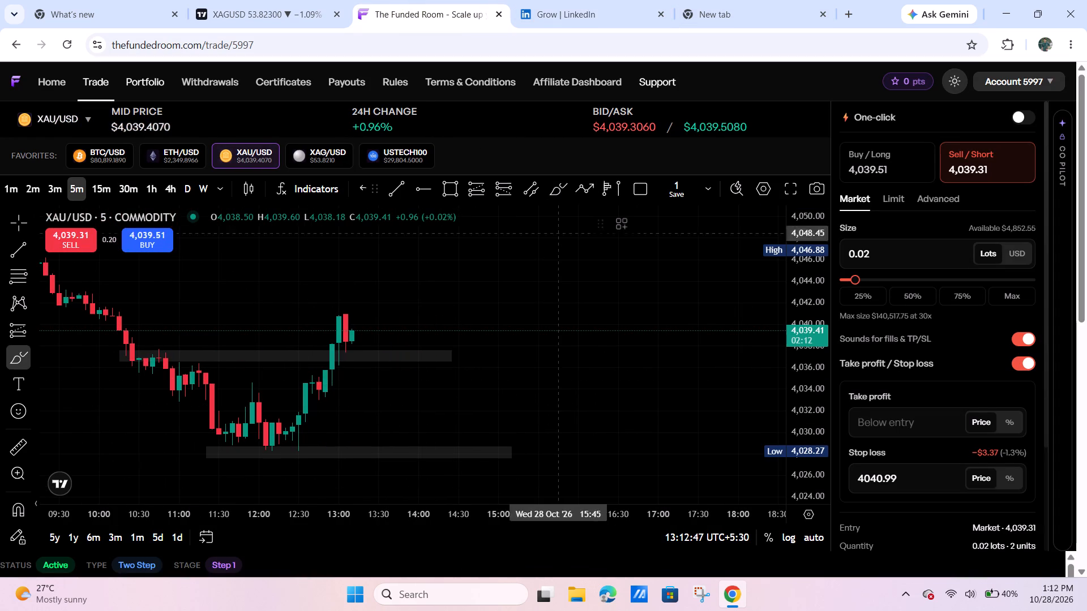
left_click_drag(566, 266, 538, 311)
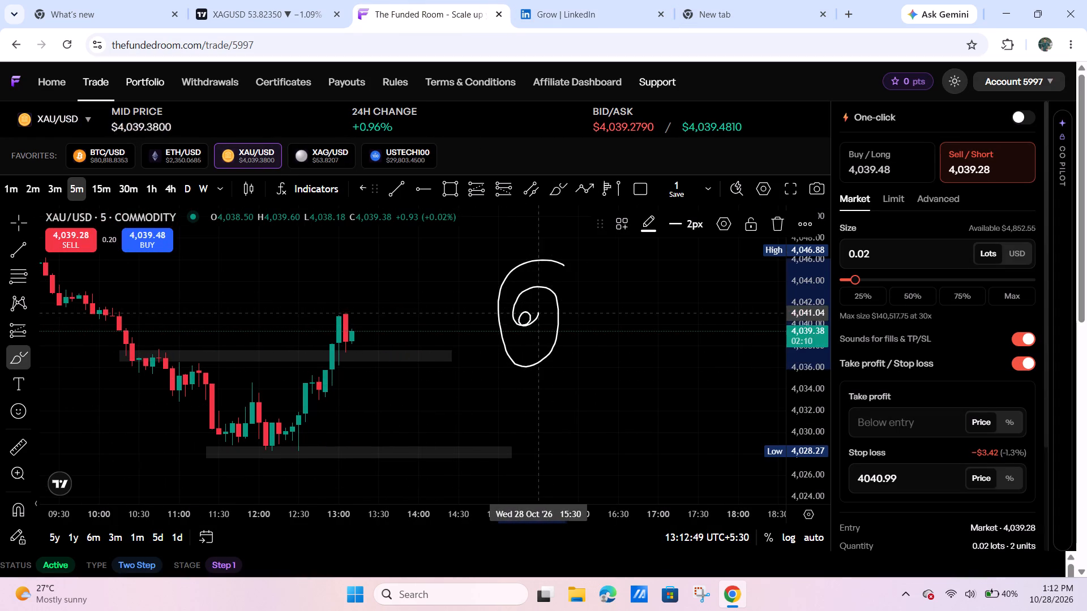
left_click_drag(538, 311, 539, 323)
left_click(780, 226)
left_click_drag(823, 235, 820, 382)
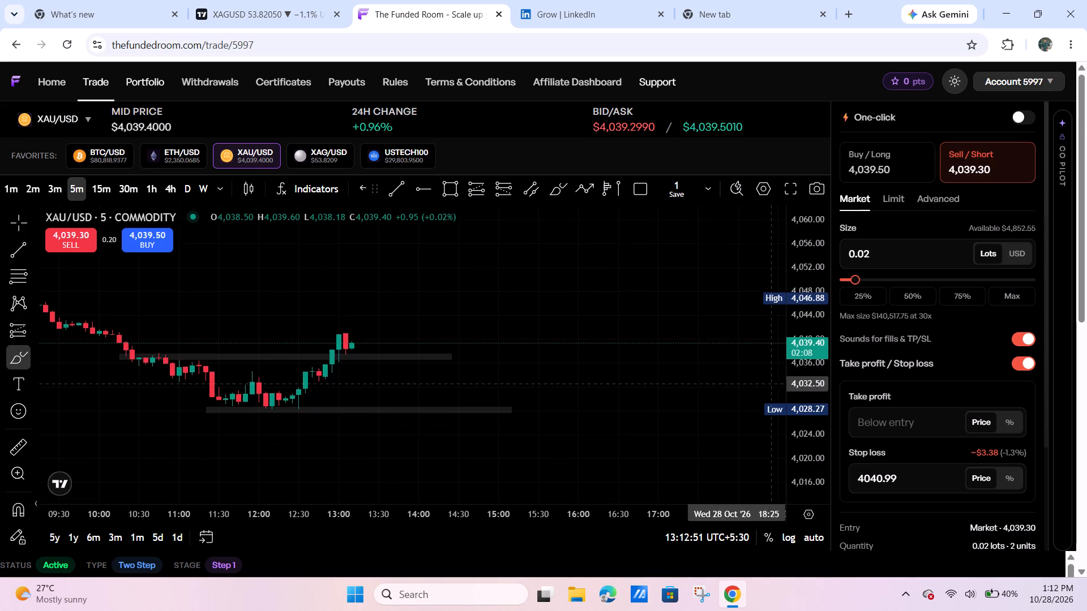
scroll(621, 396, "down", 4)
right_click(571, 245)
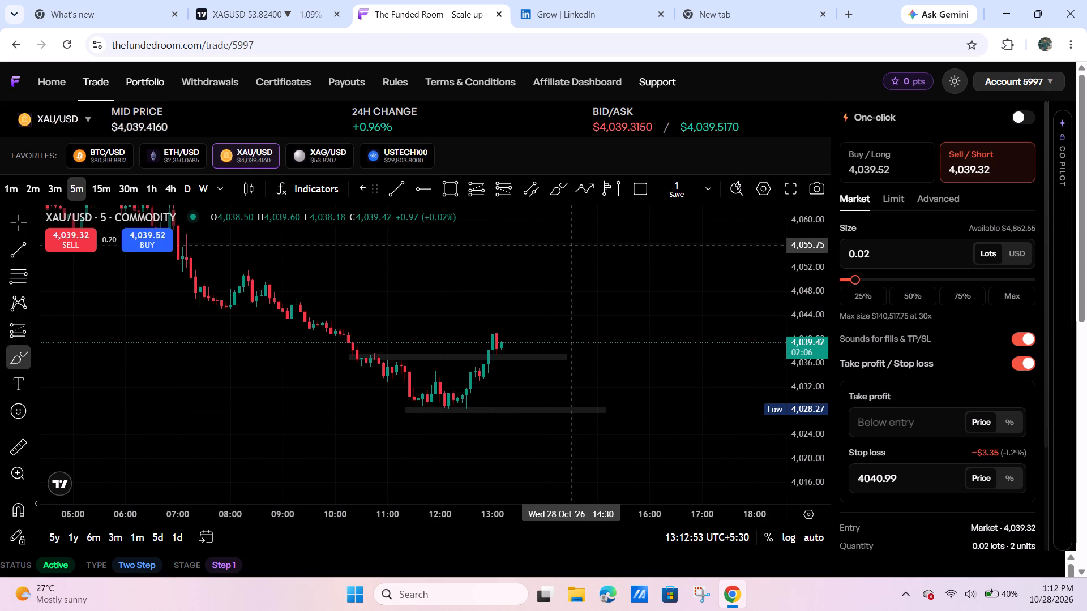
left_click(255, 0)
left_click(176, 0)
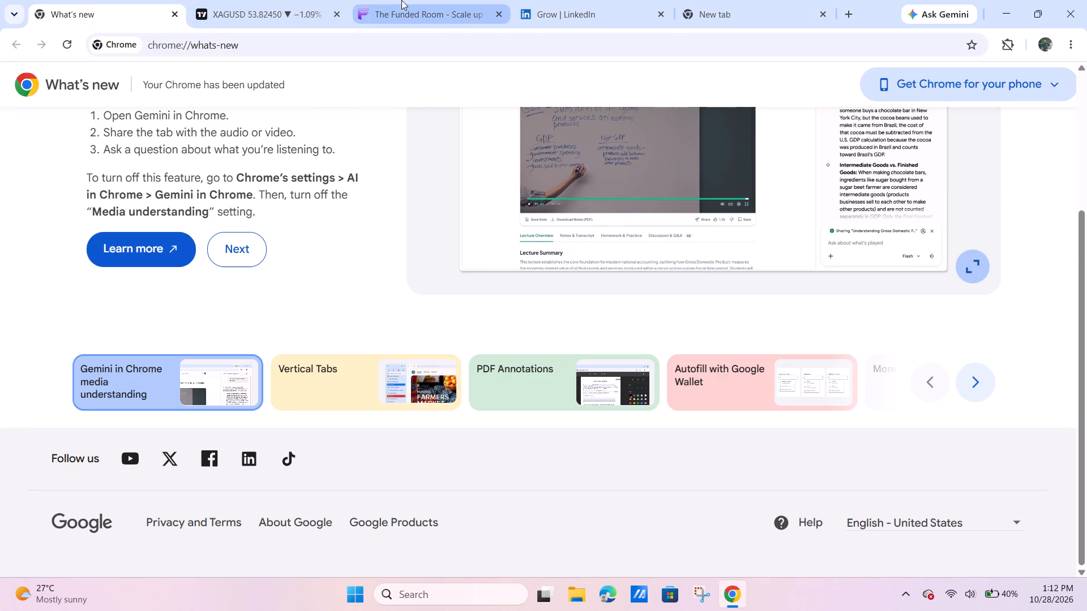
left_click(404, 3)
Shorten the upper marked zone on the XAU/USD 5-minute chart so that it ends at about 13:25, just past the latest candles.
scroll(639, 319, "down", 7)
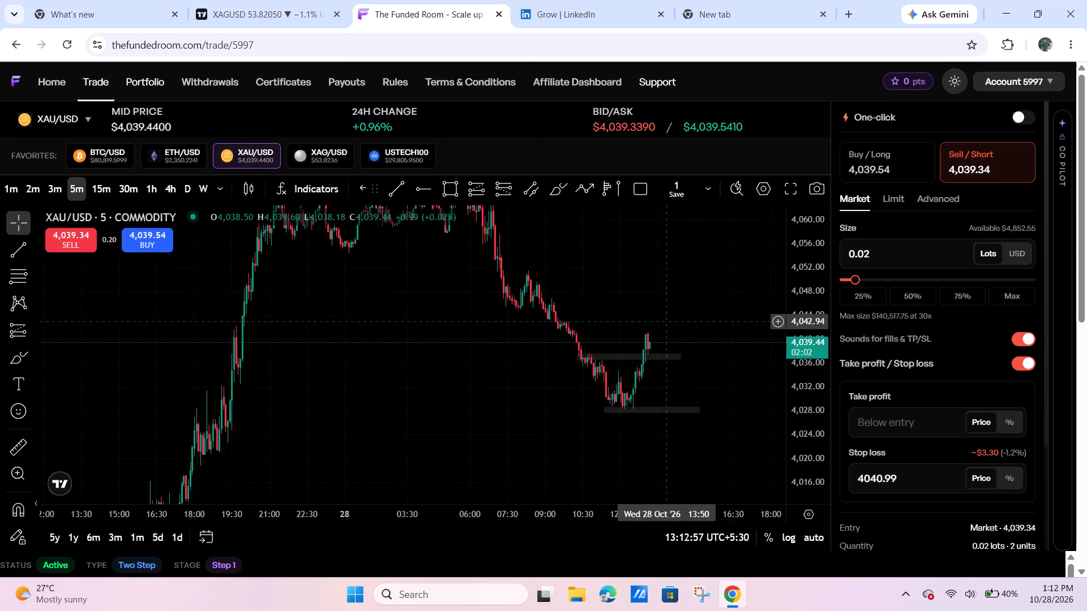
left_click_drag(708, 293, 601, 316)
scroll(605, 334, "up", 4)
left_click_drag(802, 428, 783, 192)
left_click_drag(617, 306, 779, 242)
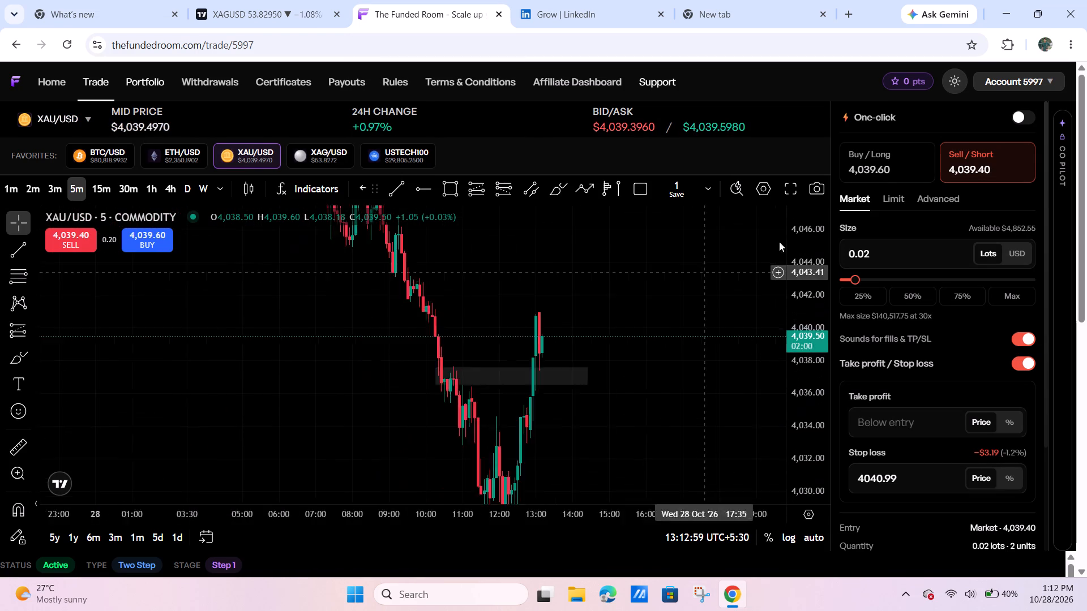
left_click_drag(779, 242, 797, 233)
scroll(768, 400, "up", 8)
left_click_drag(829, 294, 774, 364)
left_click_drag(692, 375, 756, 368)
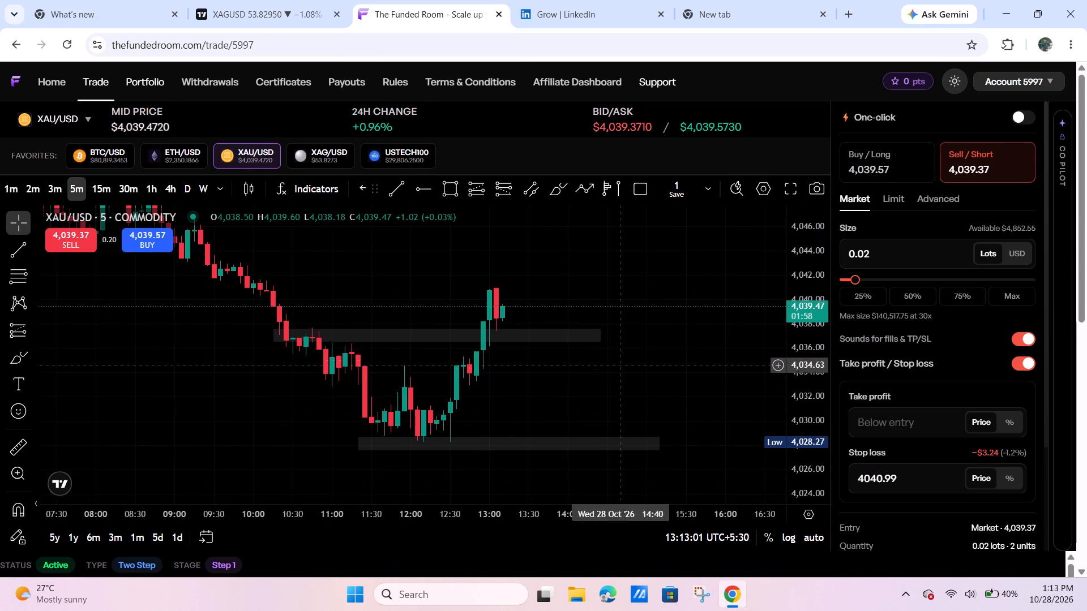
left_click_drag(602, 332, 524, 326)
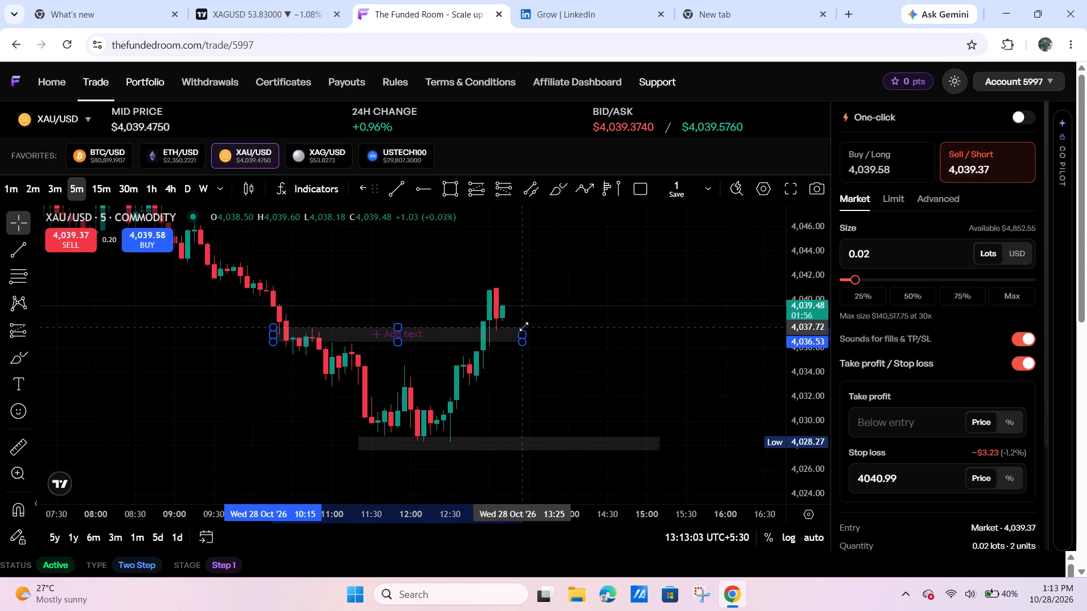
left_click_drag(524, 326, 523, 327)
left_click(587, 314)
Examine the wider XAU/USD price action on the 5-minute chart around the shortened upper zone and the lower zone.
scroll(655, 325, "down", 5)
left_click_drag(715, 325, 679, 339)
left_click_drag(671, 346, 614, 345)
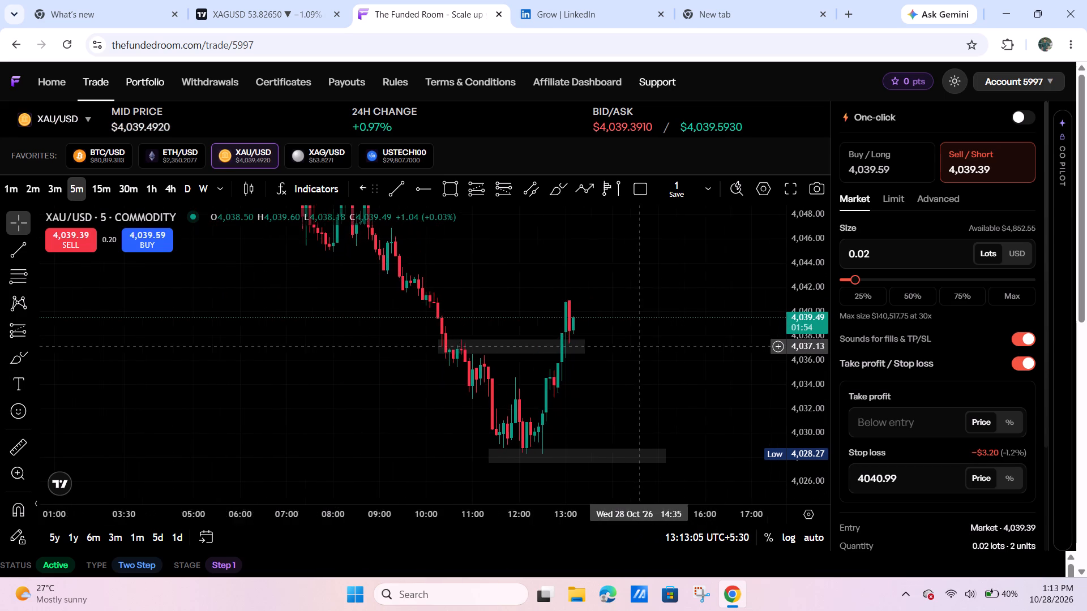
left_click_drag(614, 345, 611, 345)
left_click_drag(654, 247, 640, 352)
scroll(656, 343, "down", 4)
left_click_drag(838, 291, 793, 365)
left_click_drag(721, 355, 666, 350)
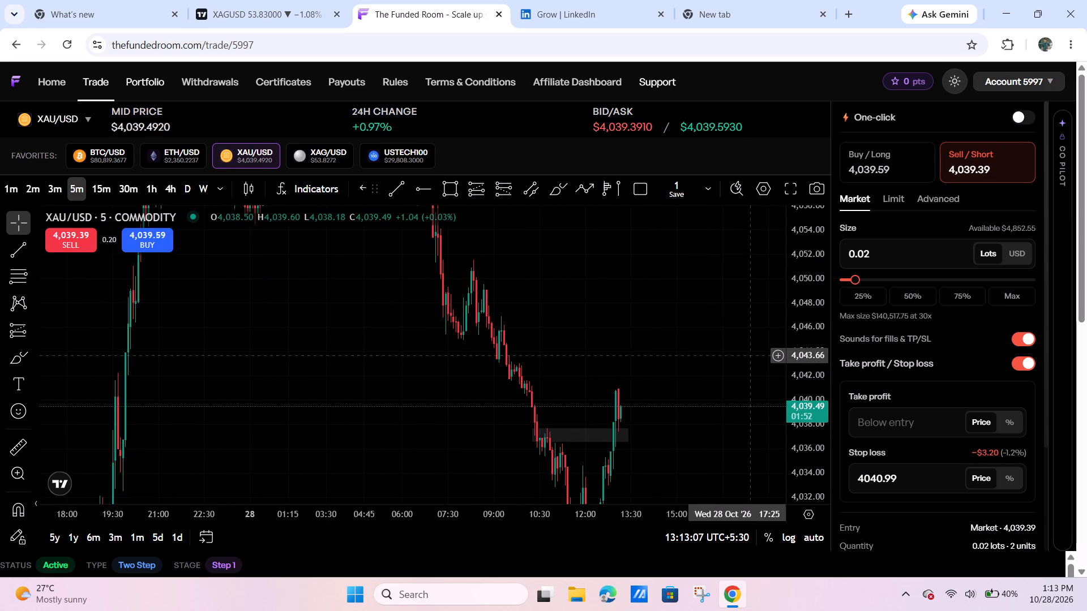
left_click_drag(666, 350, 622, 347)
Switch to TradingView, open the gold (XAUUSD) 3-minute chart from the watchlist and examine recent price action against its marked zones.
left_click(274, 0)
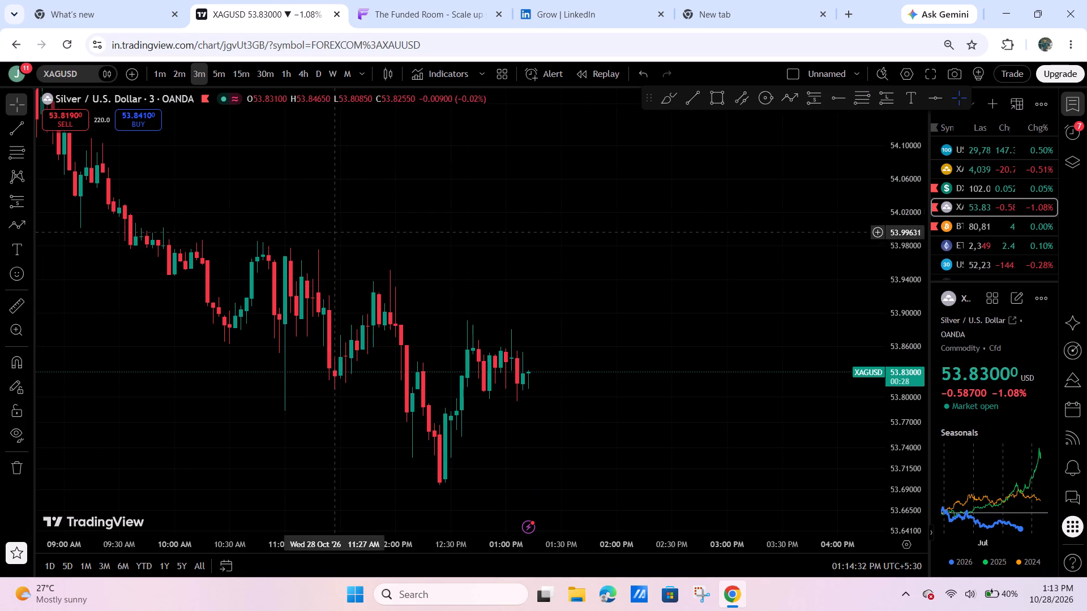
scroll(337, 235, "up", 5)
left_click_drag(349, 233, 677, 154)
left_click(954, 170)
scroll(769, 272, "up", 6)
scroll(769, 272, "down", 10)
left_click_drag(884, 223, 854, 392)
left_click_drag(837, 396, 824, 422)
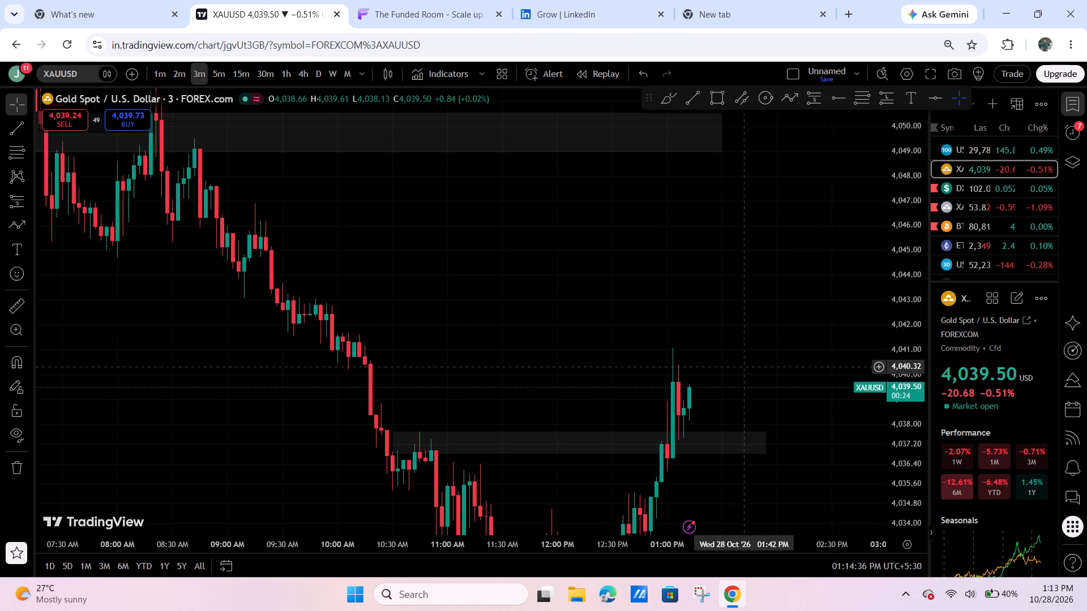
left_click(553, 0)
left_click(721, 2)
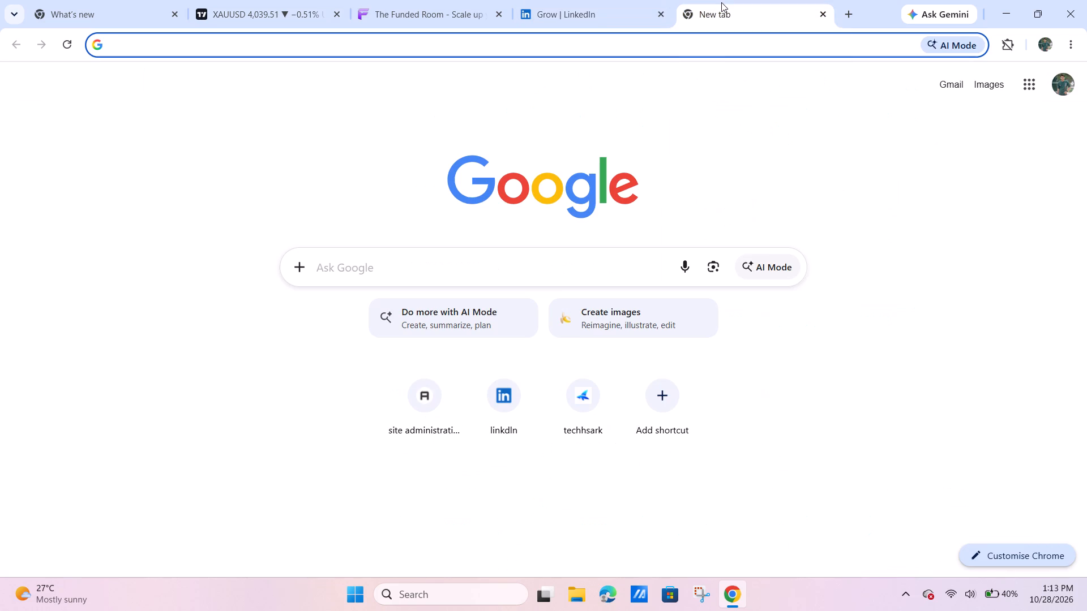
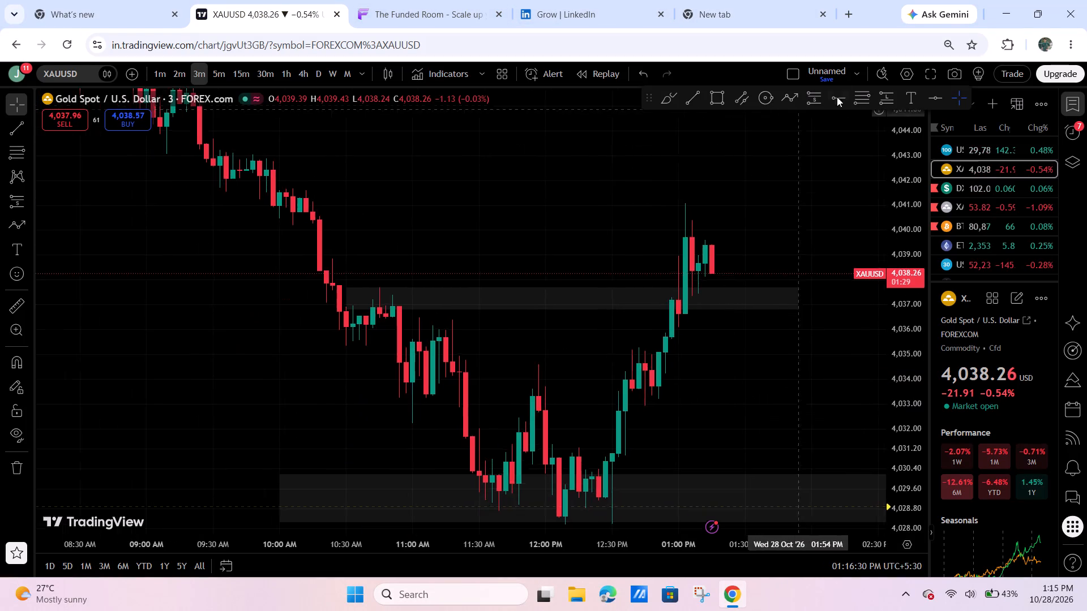
Examine gold's recent price action around the two marked zones on the 3-minute and 15-minute charts.
left_click_drag(901, 228, 899, 325)
left_click_drag(788, 370, 651, 374)
left_click_drag(695, 365, 658, 367)
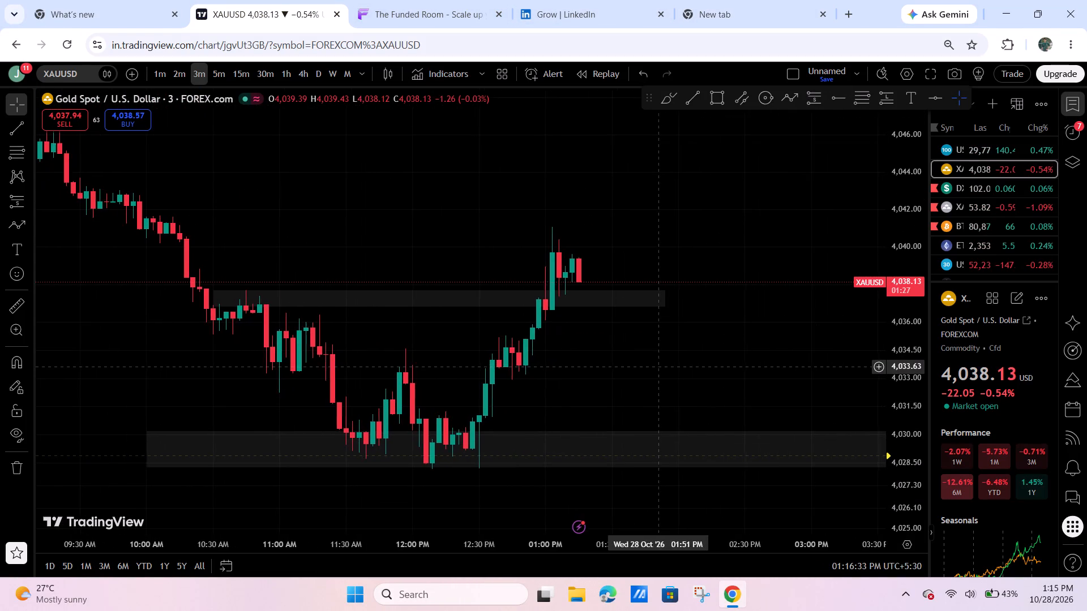
left_click_drag(653, 367, 584, 362)
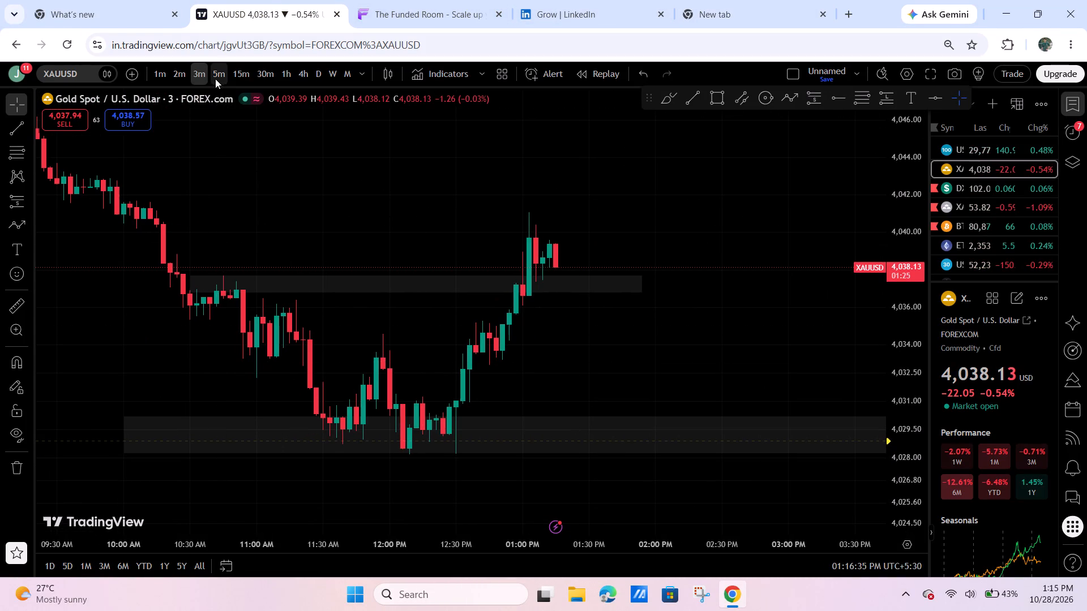
left_click(215, 79)
scroll(615, 243, "up", 3)
left_click(236, 76)
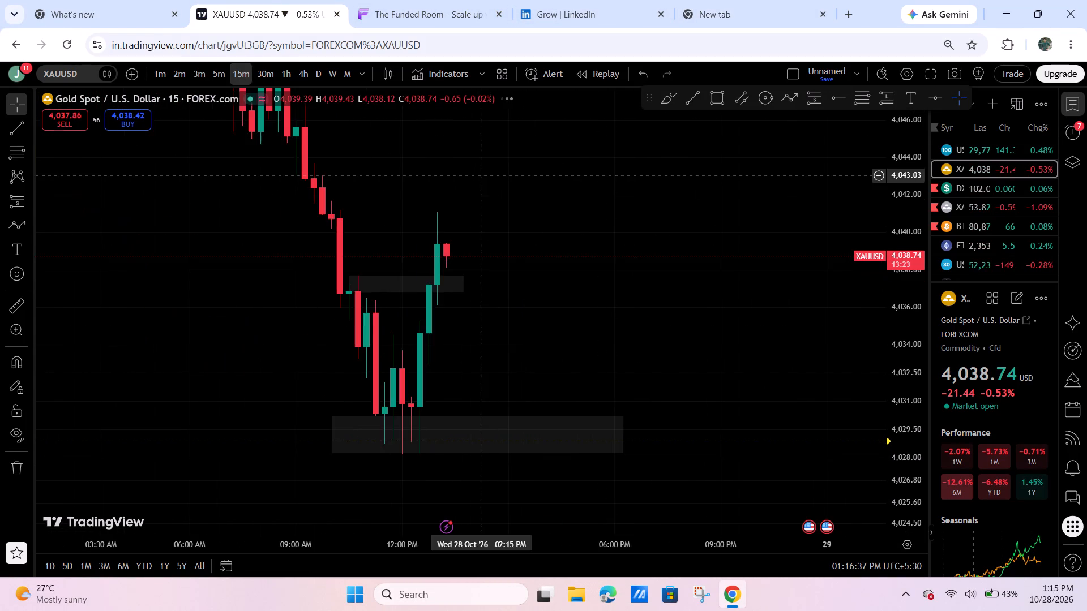
left_click_drag(546, 176, 687, 173)
left_click_drag(897, 176, 879, 291)
left_click_drag(816, 302, 701, 281)
scroll(705, 263, "down", 4)
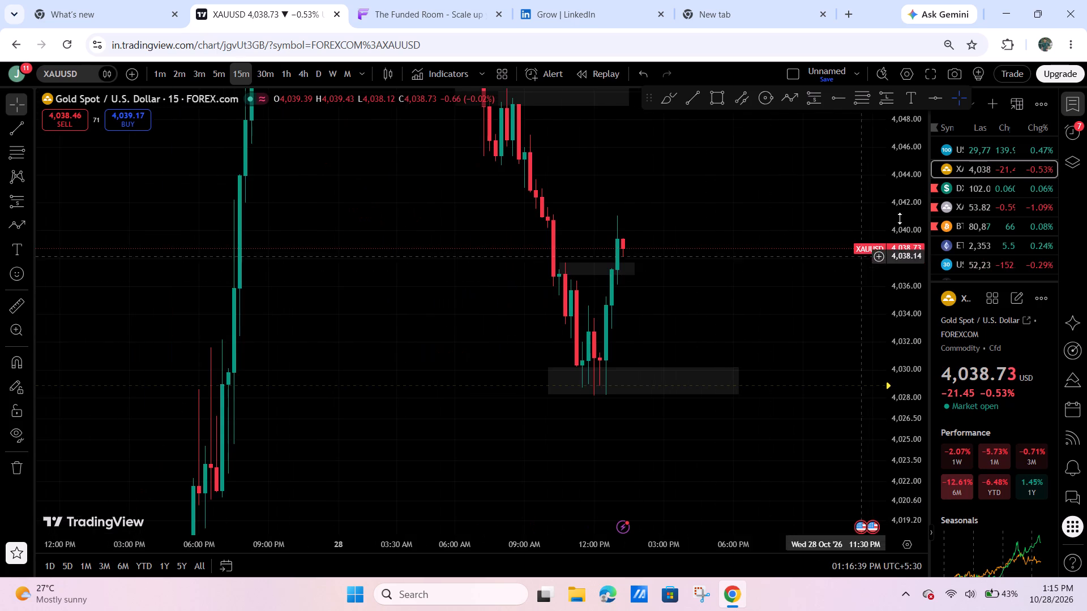
left_click_drag(906, 214, 882, 291)
left_click_drag(827, 320, 773, 332)
Return gold to the 5-minute chart and examine the decline and rebound against the upper, middle and lower marked zones.
left_click_drag(219, 81, 219, 75)
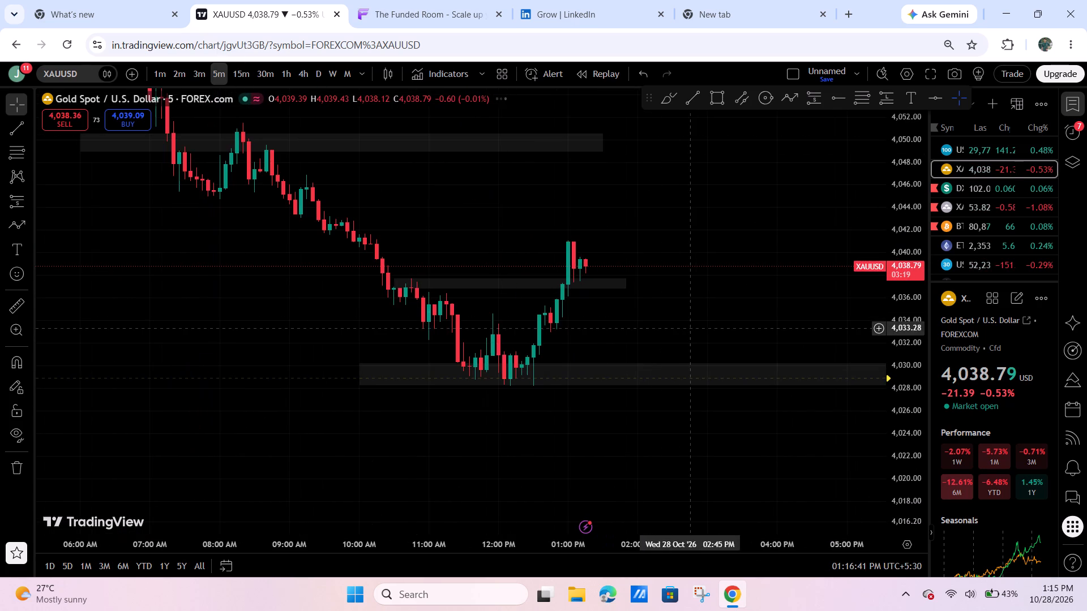
scroll(688, 332, "up", 1)
left_click_drag(686, 327, 893, 329)
left_click_drag(901, 325, 879, 188)
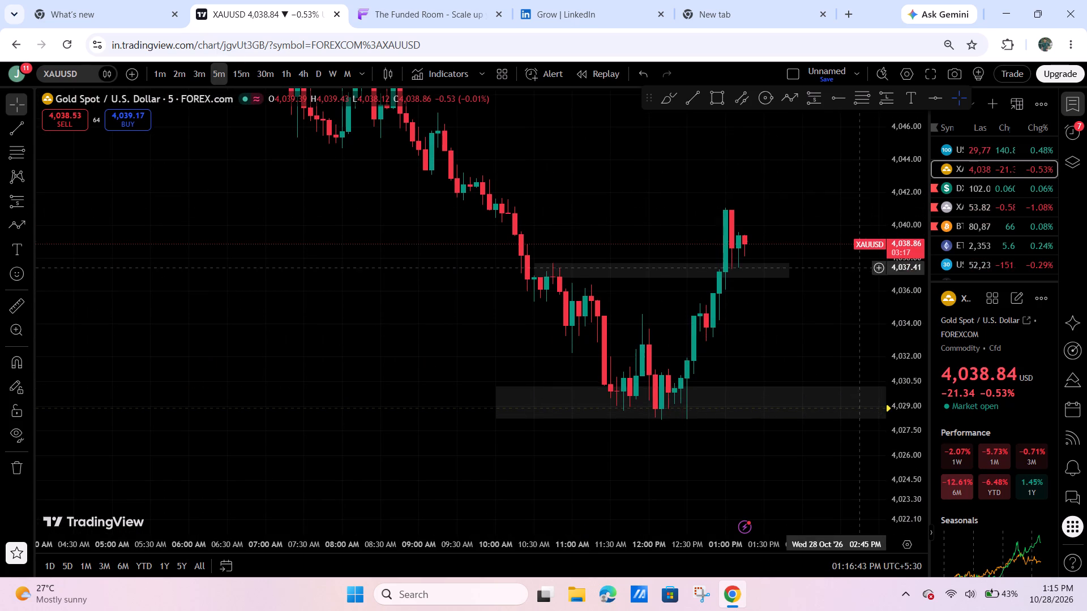
left_click_drag(902, 227, 856, 346)
left_click_drag(845, 347, 730, 345)
scroll(779, 323, "down", 5)
left_click_drag(804, 312, 754, 323)
scroll(753, 324, "up", 2)
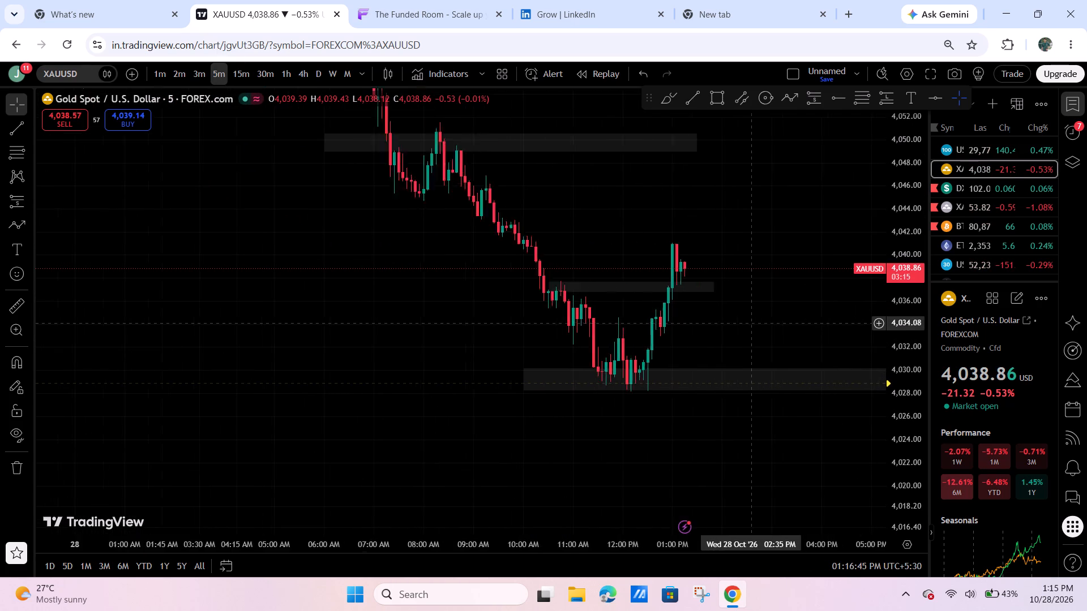
scroll(753, 324, "up", 2)
left_click_drag(742, 326, 802, 304)
left_click_drag(911, 369, 858, 326)
left_click_drag(817, 321, 754, 355)
left_click_drag(754, 355, 726, 364)
left_click_drag(572, 185, 493, 213)
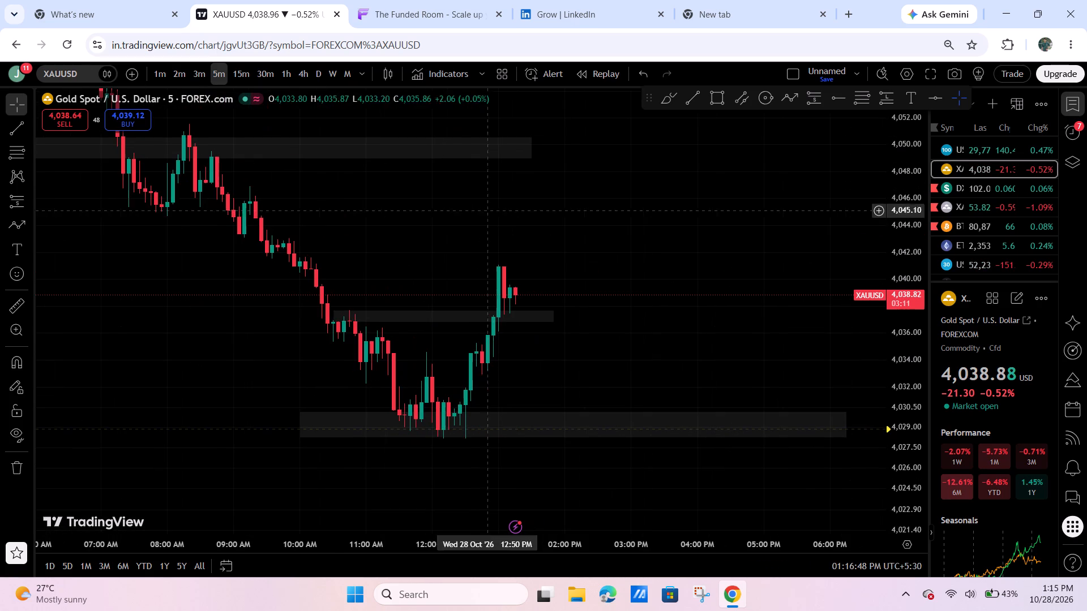
left_click_drag(576, 202, 667, 202)
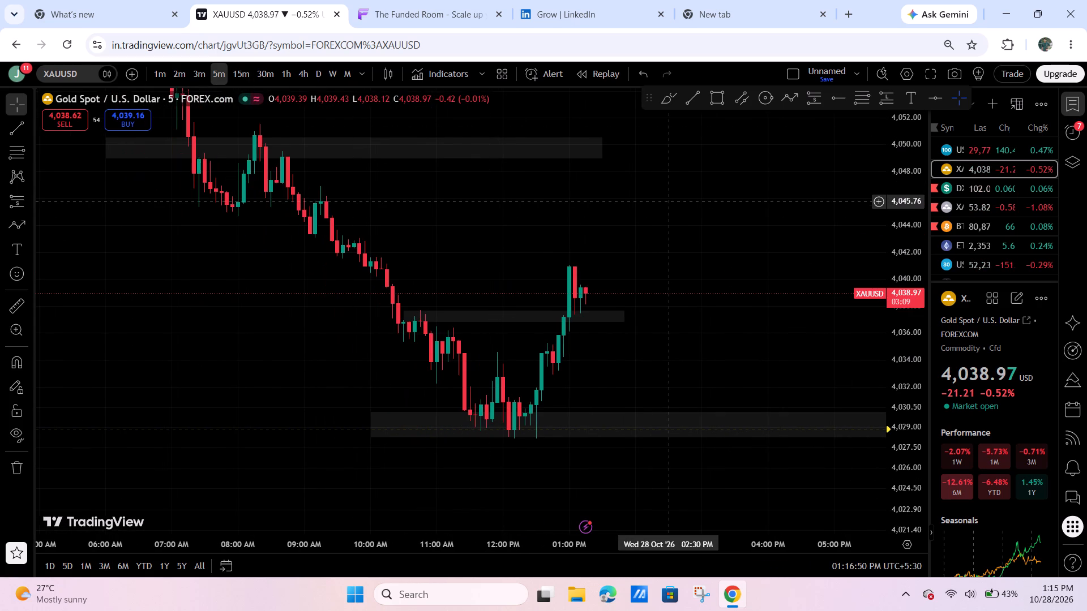
Switch to The Funded Room, open USTECH100 and examine its 5-minute price action around the marked zone.
left_click(394, 0)
scroll(605, 342, "up", 3)
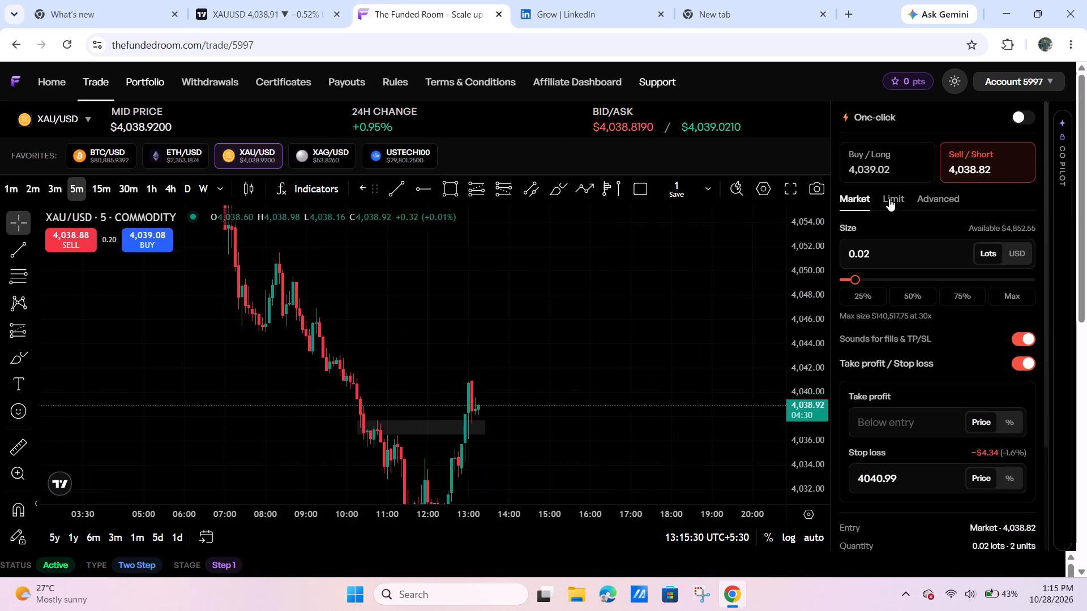
left_click(328, 171)
left_click(382, 149)
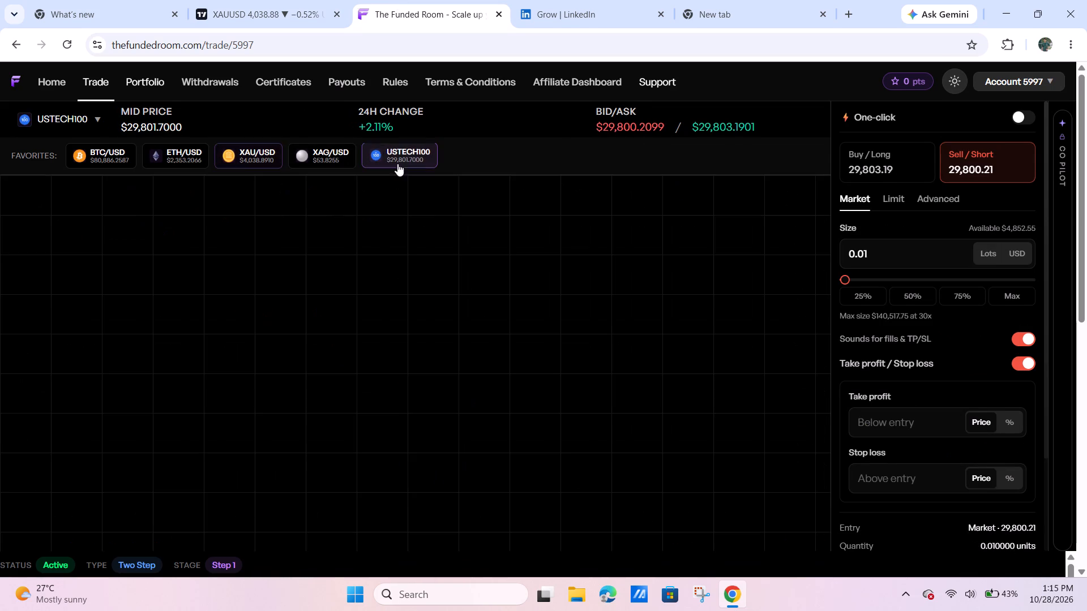
scroll(624, 377, "up", 15)
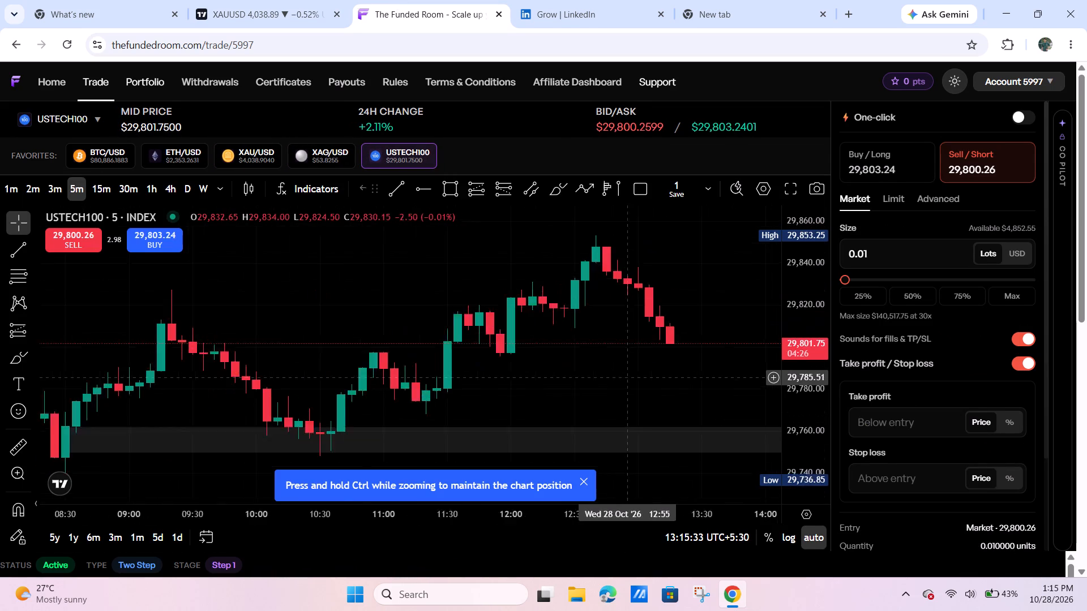
left_click_drag(796, 377, 743, 298)
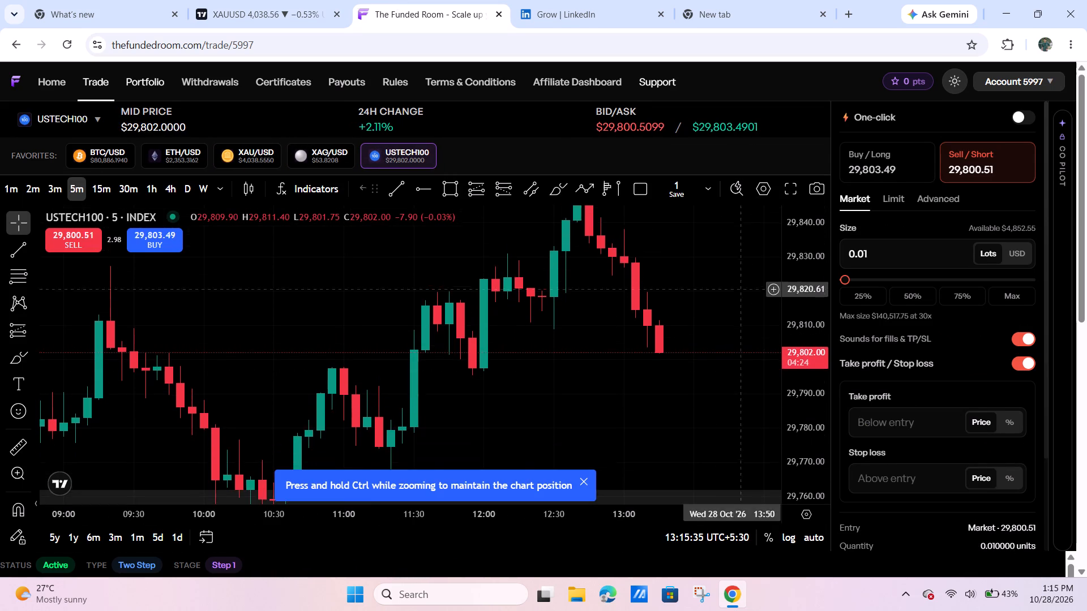
left_click_drag(743, 298, 742, 300)
scroll(661, 337, "down", 4)
left_click_drag(722, 401, 495, 346)
scroll(657, 337, "down", 6)
left_click_drag(790, 275, 767, 378)
left_click_drag(743, 390, 661, 390)
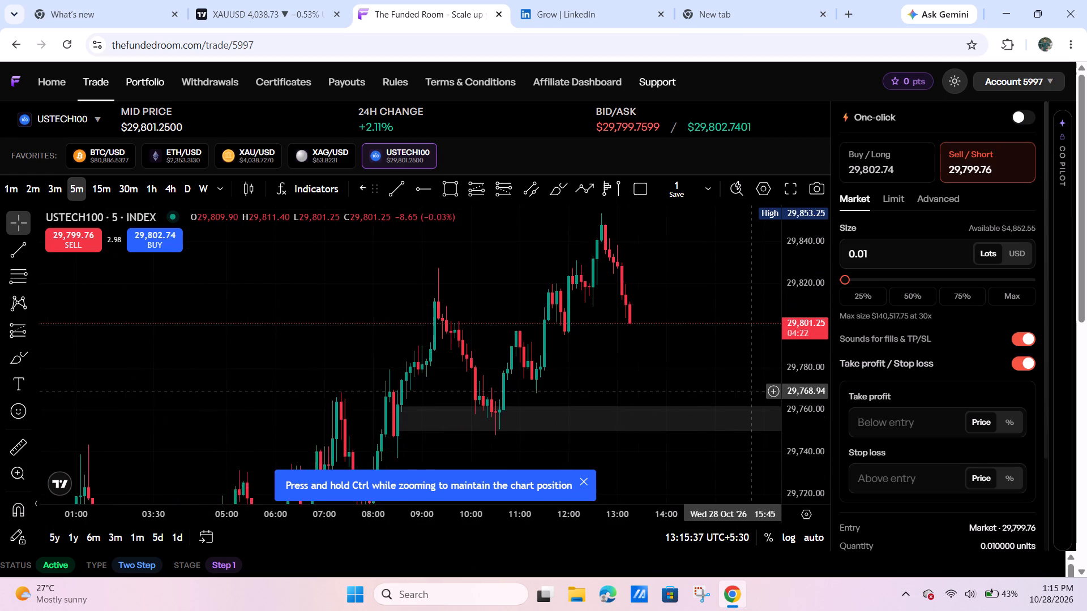
left_click_drag(661, 390, 638, 395)
left_click(581, 471)
left_click_drag(657, 311, 631, 373)
scroll(631, 373, "down", 6)
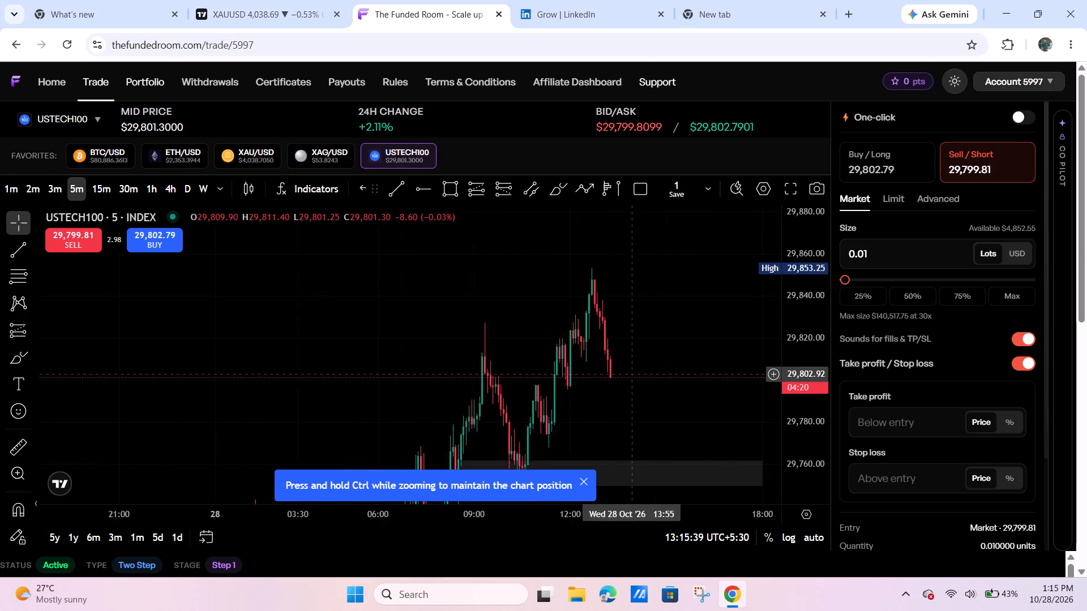
scroll(631, 374, "down", 2)
scroll(632, 374, "up", 7)
scroll(632, 374, "down", 4)
Set the USTECH100 chart to the 1-hour timeframe and examine the broader swings beneath the upper marked zone.
left_click_drag(134, 185, 140, 184)
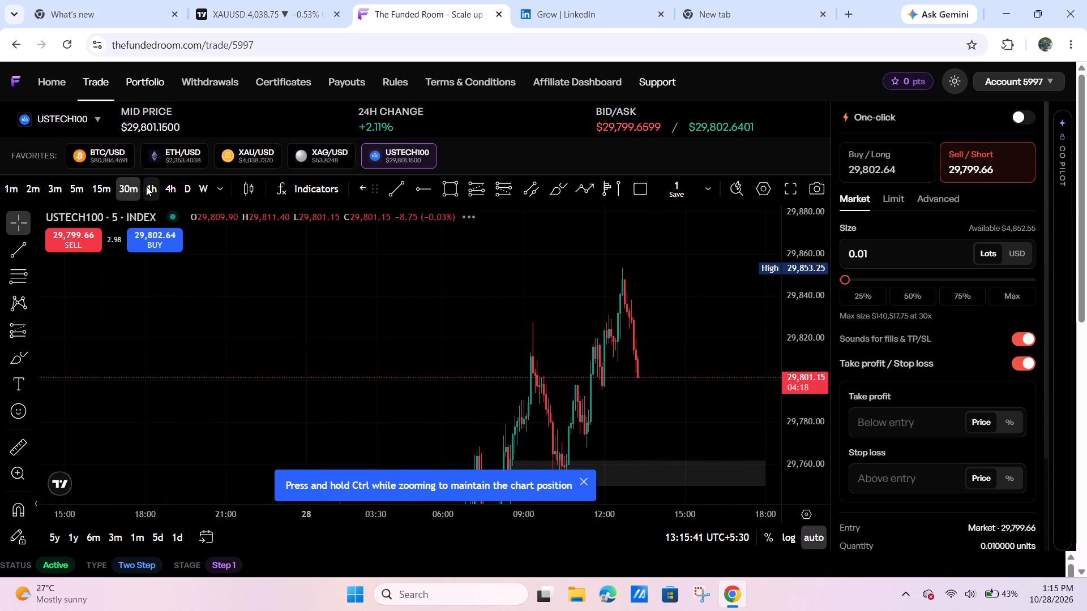
left_click(149, 184)
scroll(674, 346, "up", 4)
left_click_drag(664, 402, 693, 401)
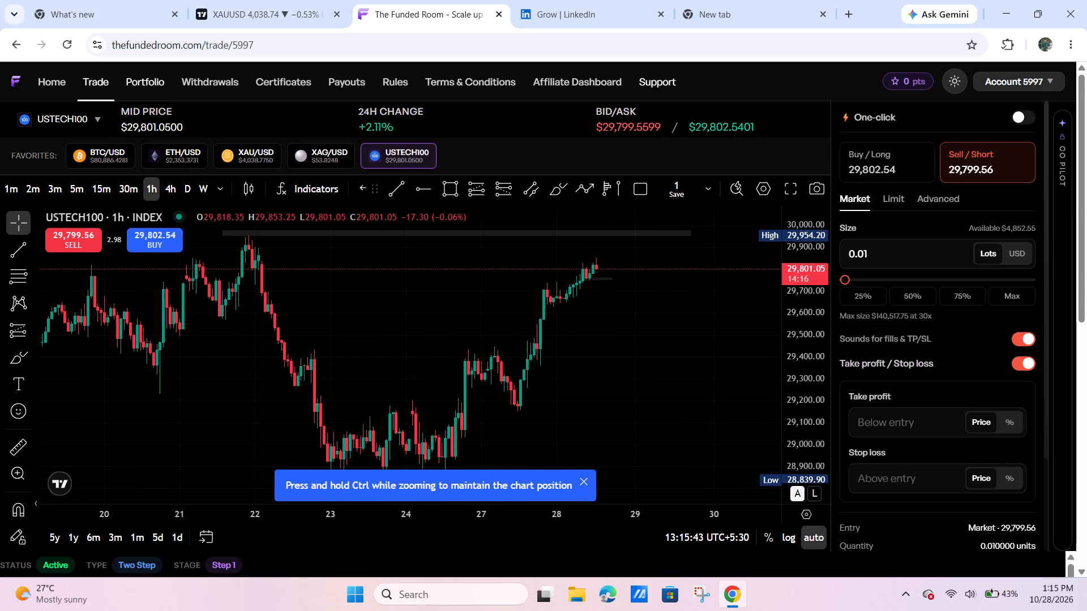
left_click(584, 483)
left_click_drag(655, 355, 699, 424)
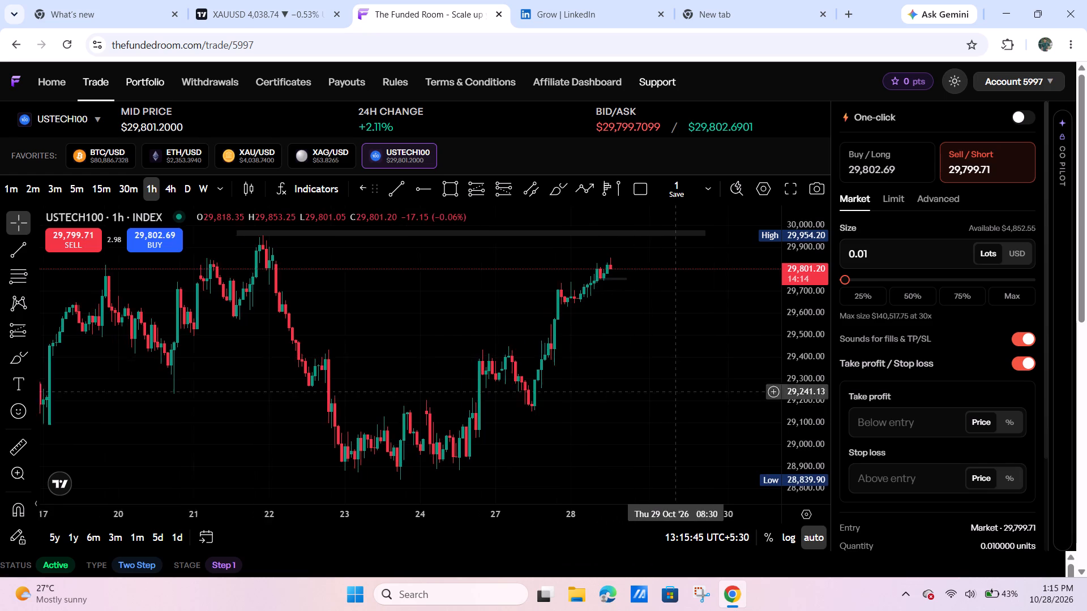
left_click_drag(699, 424, 675, 434)
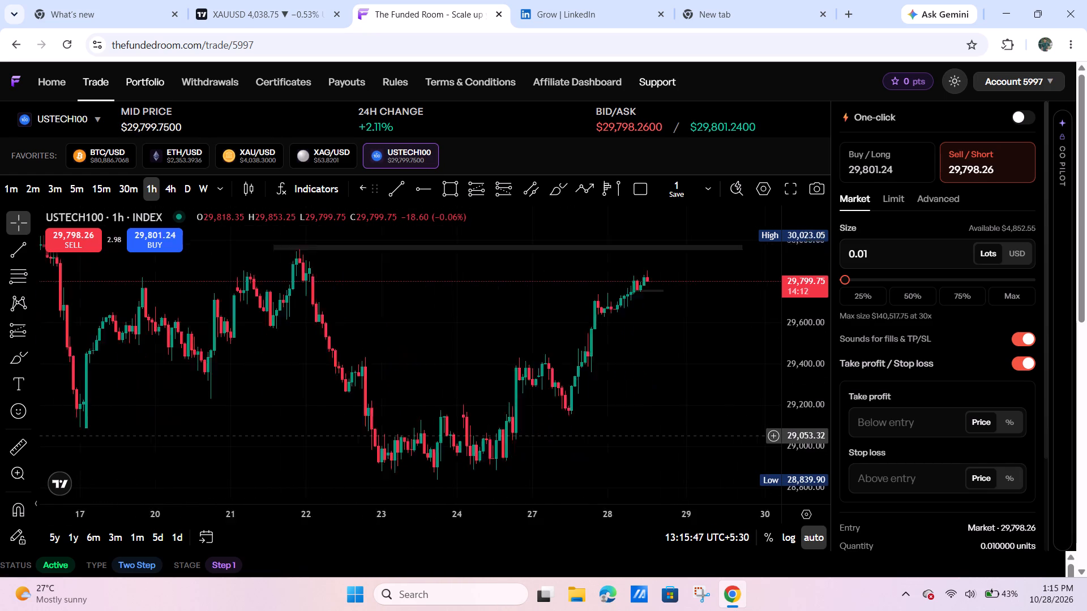
left_click_drag(675, 434, 686, 428)
Delete the small marked zone at about 29,750–29,762 beneath the latest USTECH100 1-hour candles.
left_click_drag(797, 430, 795, 114)
left_click_drag(688, 261, 773, 475)
scroll(741, 404, "up", 8)
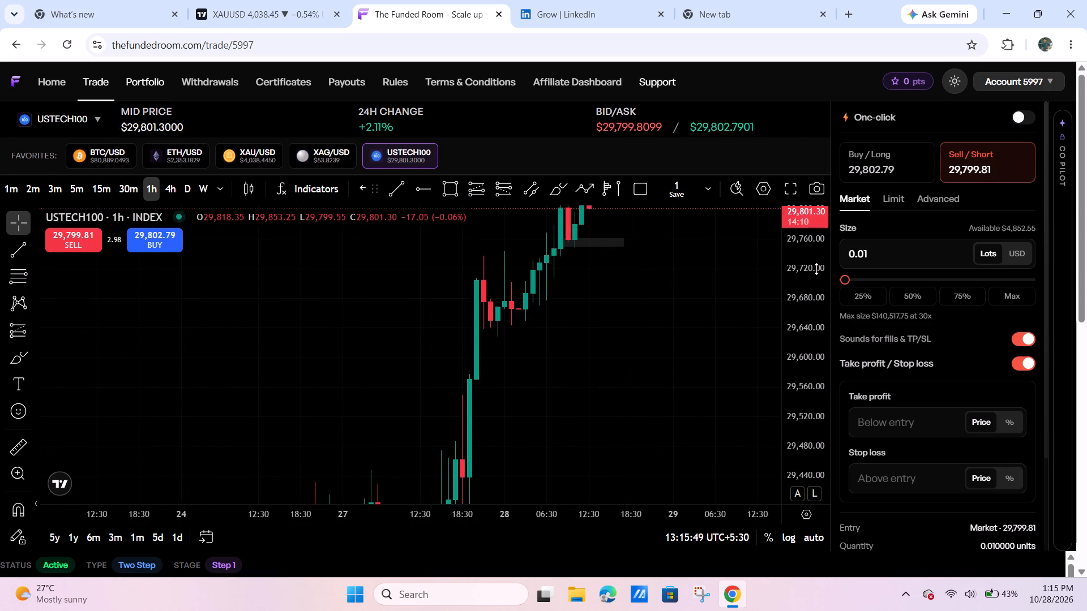
left_click_drag(808, 265, 778, 326)
left_click_drag(738, 342, 721, 455)
left_click(593, 363)
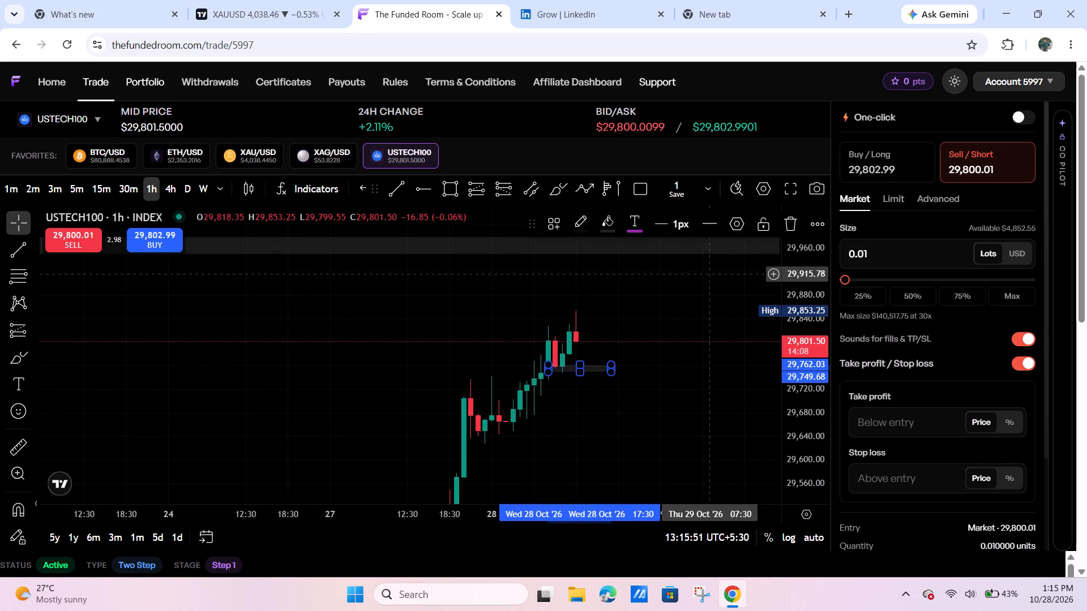
left_click(798, 215)
Set the USTECH100 chart to the 15-minute timeframe and examine the recent uptrend's swing highs and lows.
left_click_drag(825, 402, 796, 231)
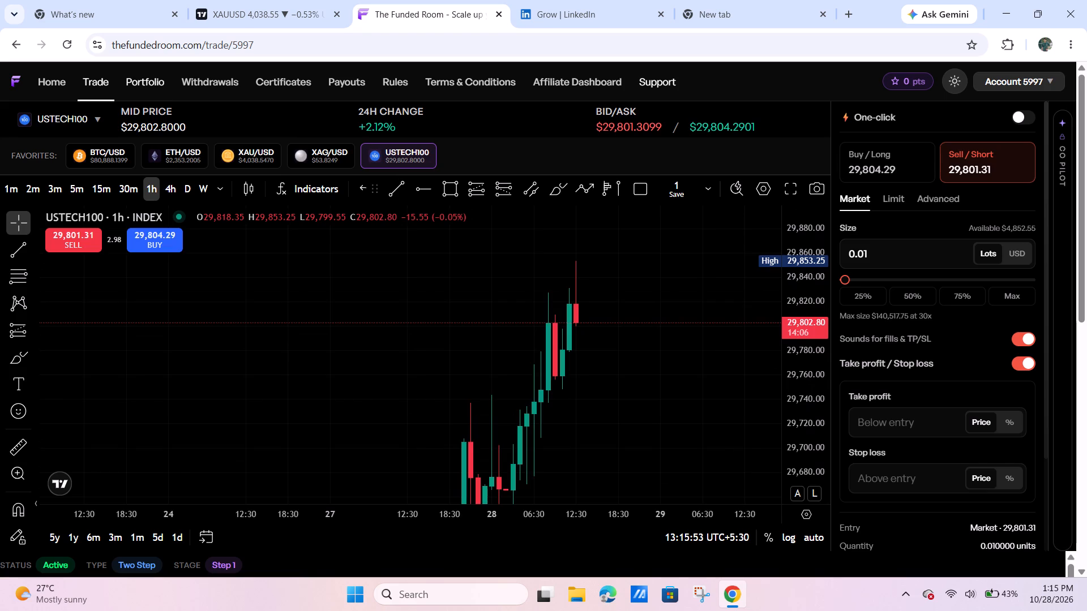
scroll(709, 416, "up", 3)
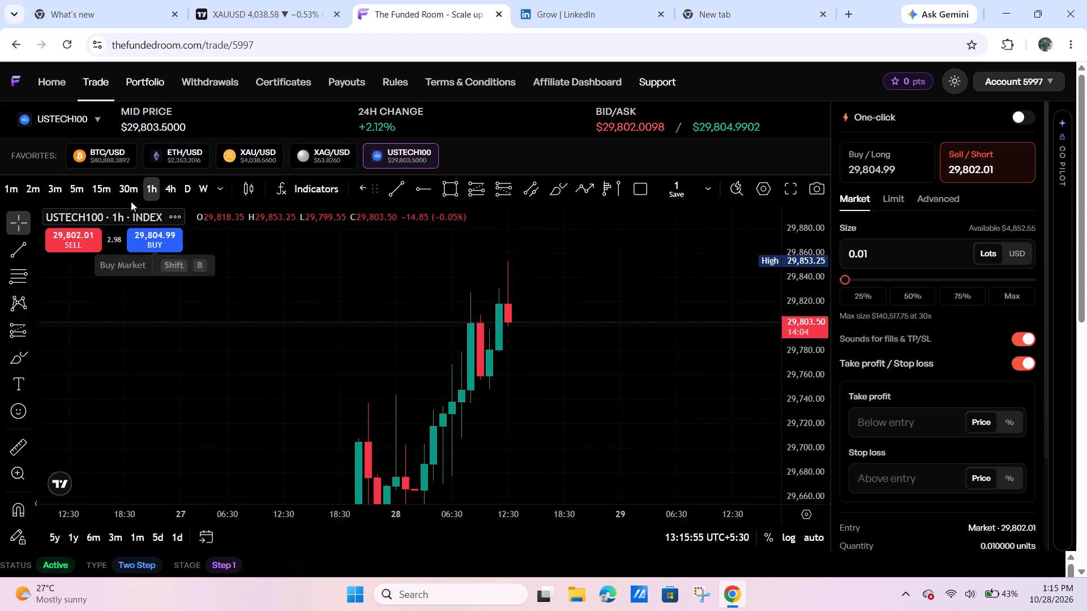
left_click_drag(125, 188, 117, 189)
left_click(76, 189)
left_click(89, 184)
scroll(444, 342, "down", 3)
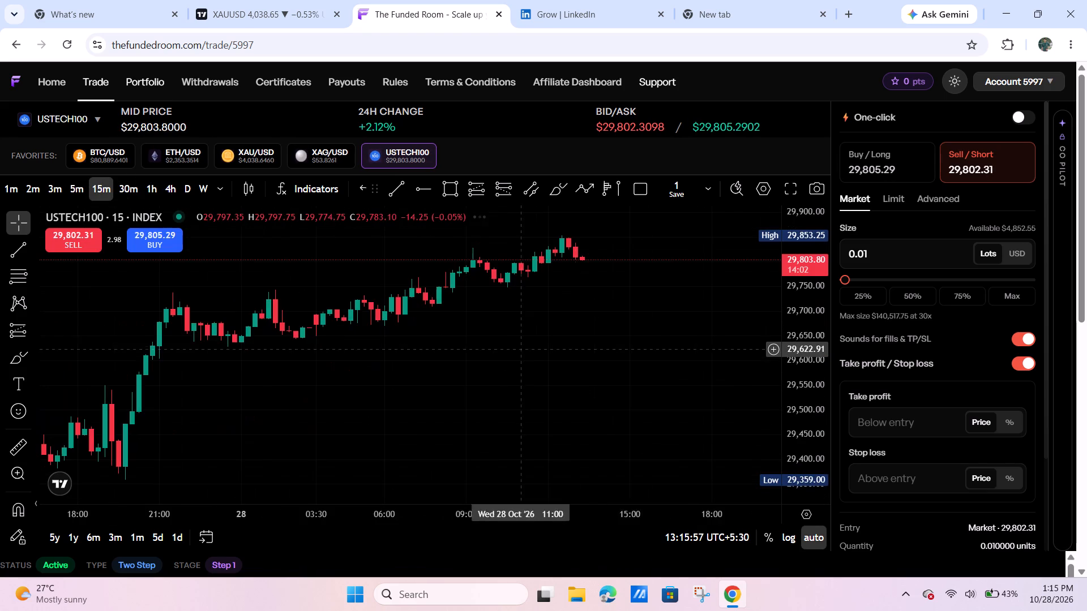
left_click_drag(803, 405, 776, 235)
left_click_drag(718, 249, 771, 445)
left_click_drag(816, 424, 788, 278)
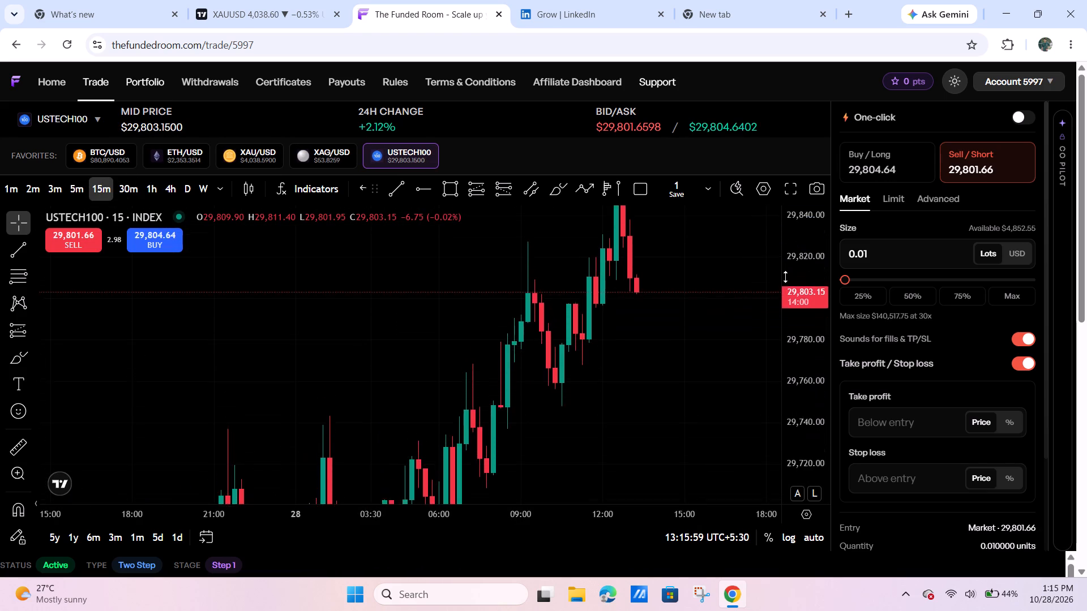
left_click_drag(766, 323, 729, 403)
scroll(717, 403, "up", 3)
left_click_drag(724, 382, 778, 264)
left_click_drag(791, 248, 763, 351)
left_click_drag(741, 363, 696, 378)
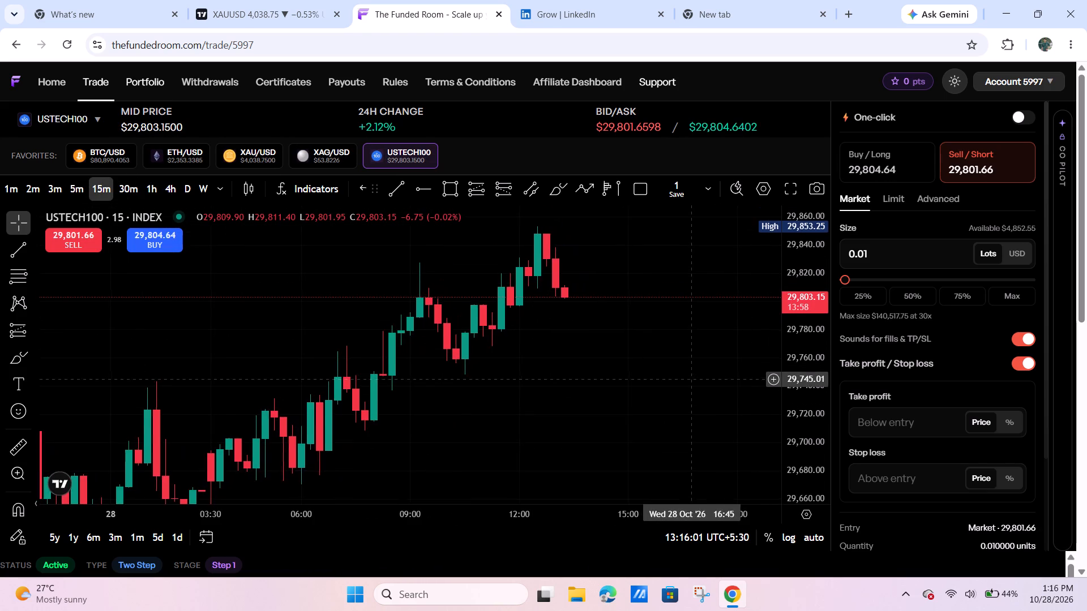
left_click_drag(682, 382, 599, 377)
scroll(513, 352, "down", 2)
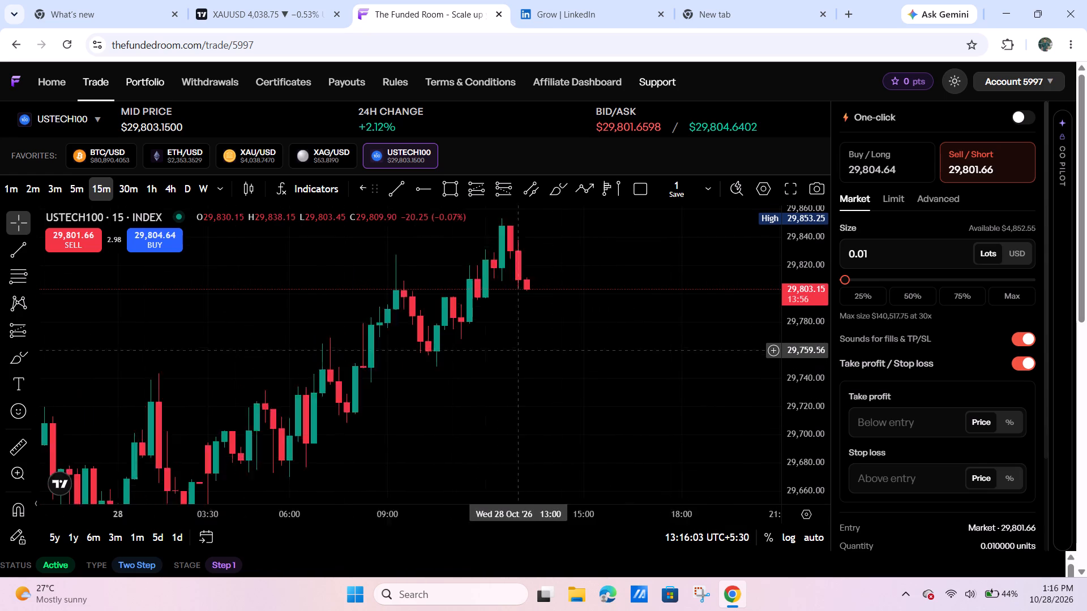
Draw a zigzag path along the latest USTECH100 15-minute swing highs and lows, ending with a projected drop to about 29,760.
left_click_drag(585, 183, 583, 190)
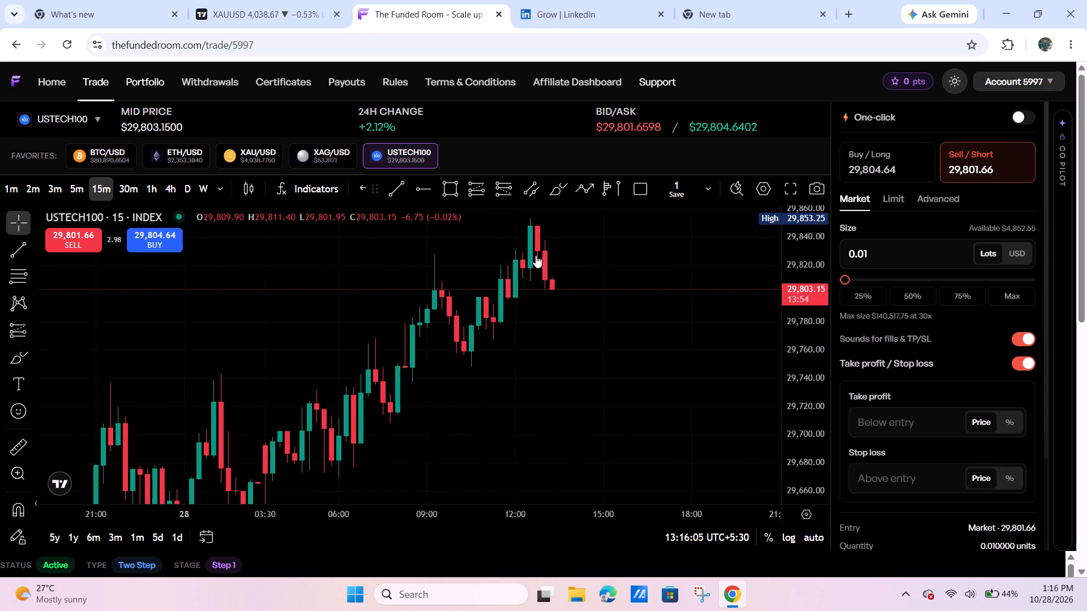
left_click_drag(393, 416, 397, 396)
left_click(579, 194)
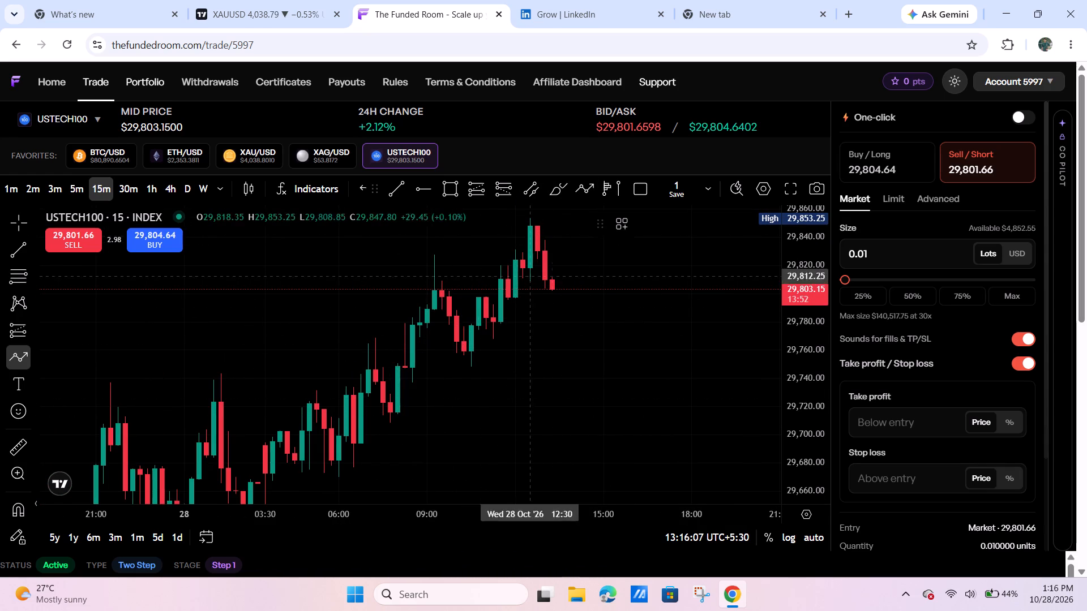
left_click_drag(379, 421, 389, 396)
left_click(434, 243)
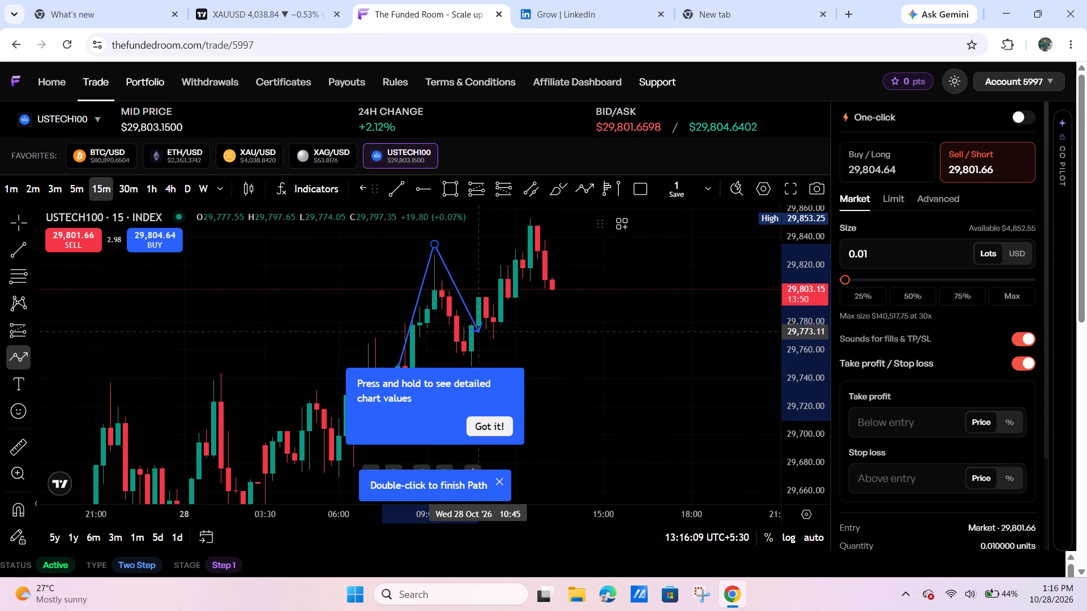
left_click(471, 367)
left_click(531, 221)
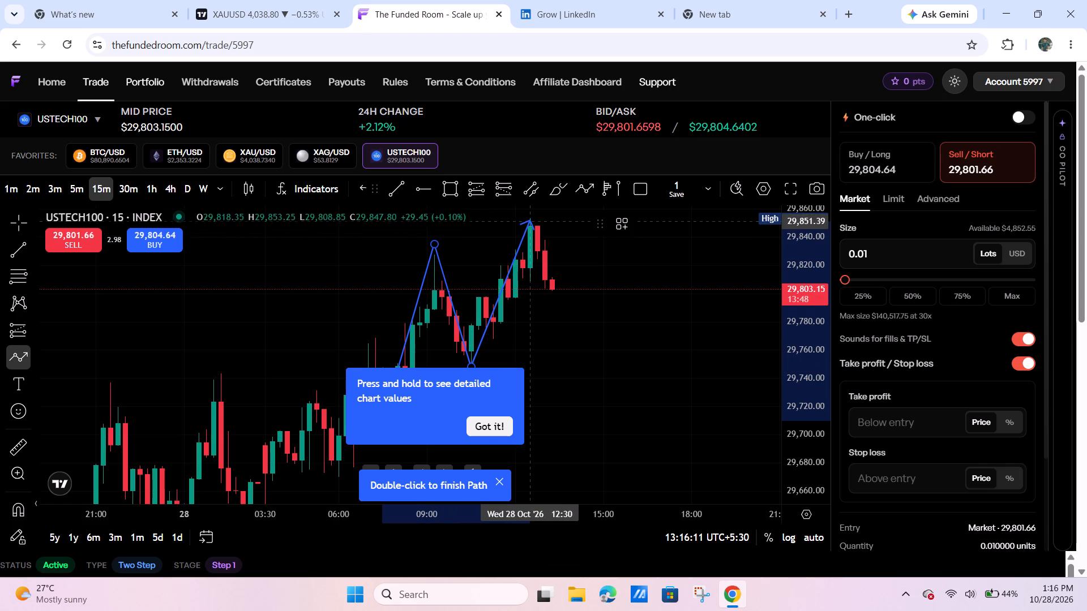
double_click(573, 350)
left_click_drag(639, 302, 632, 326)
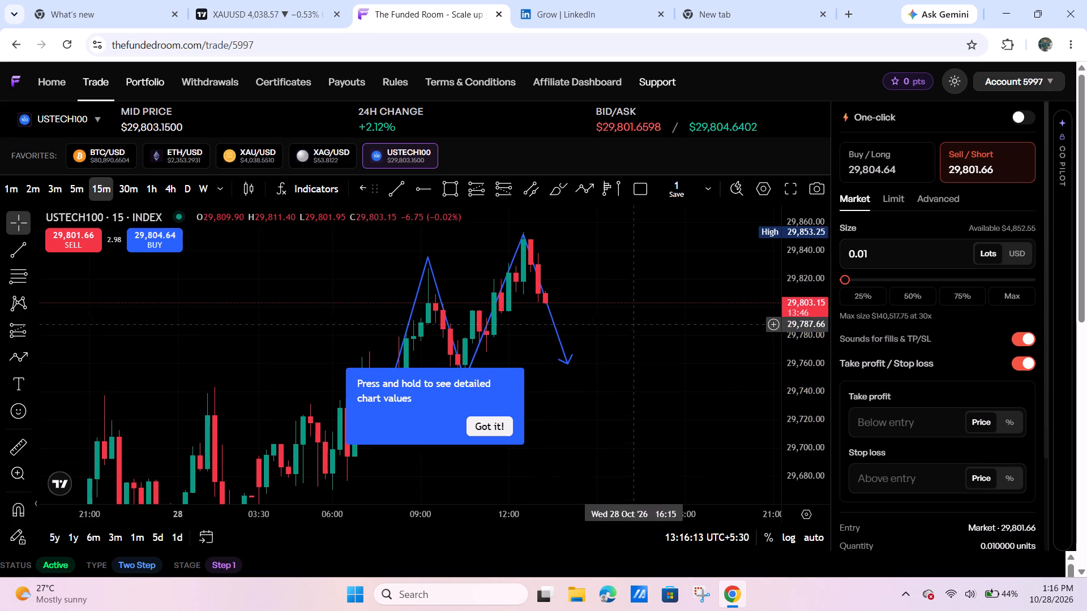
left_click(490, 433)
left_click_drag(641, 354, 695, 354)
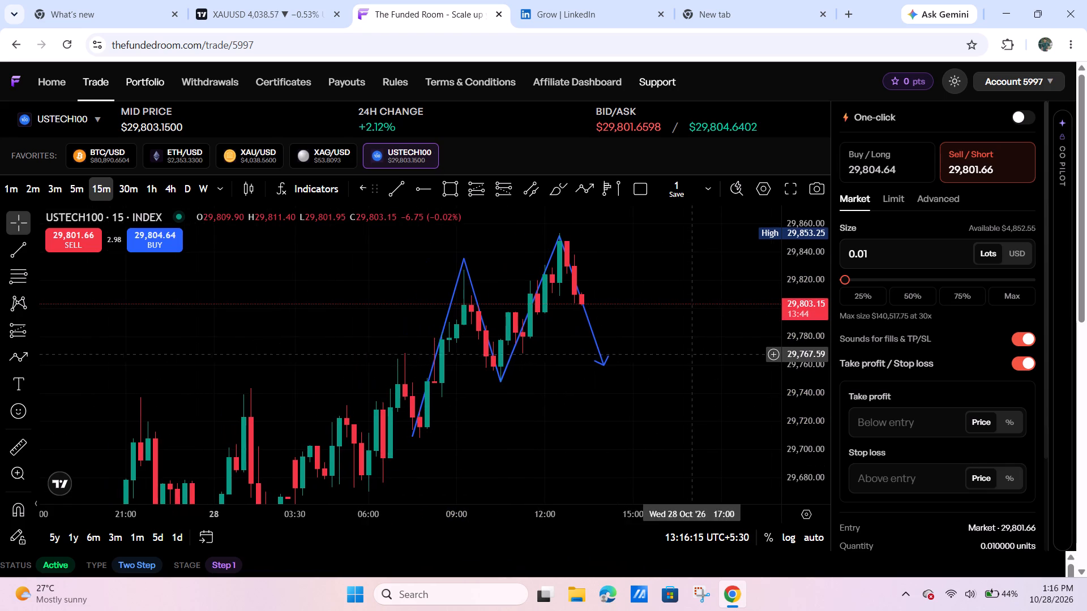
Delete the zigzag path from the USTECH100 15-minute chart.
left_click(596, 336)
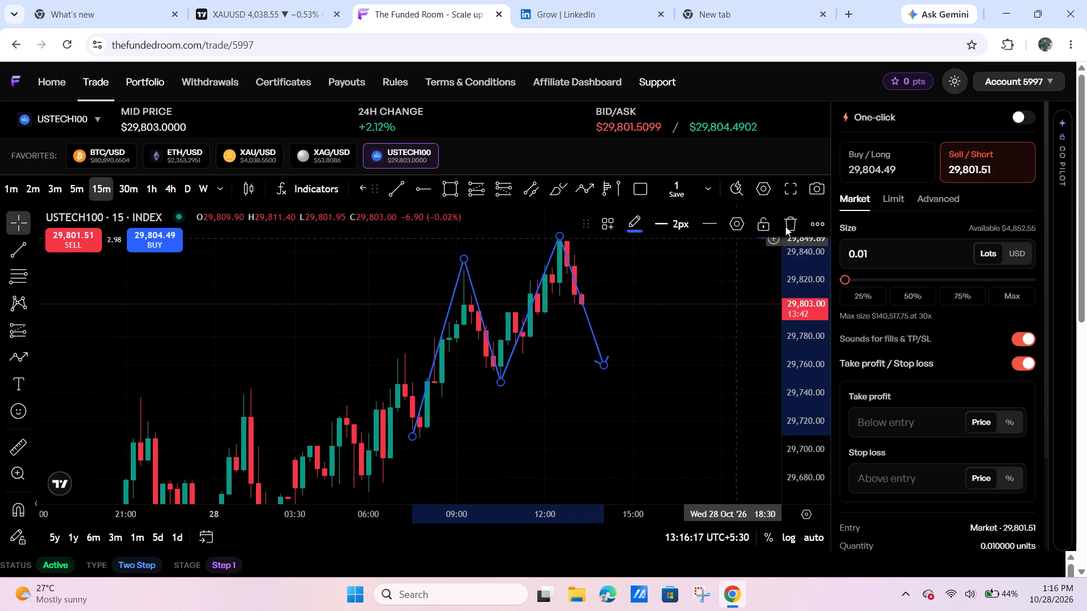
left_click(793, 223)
Set the side of the USTECH100 market order to Buy / Long.
left_click_drag(811, 281, 815, 324)
left_click(871, 157)
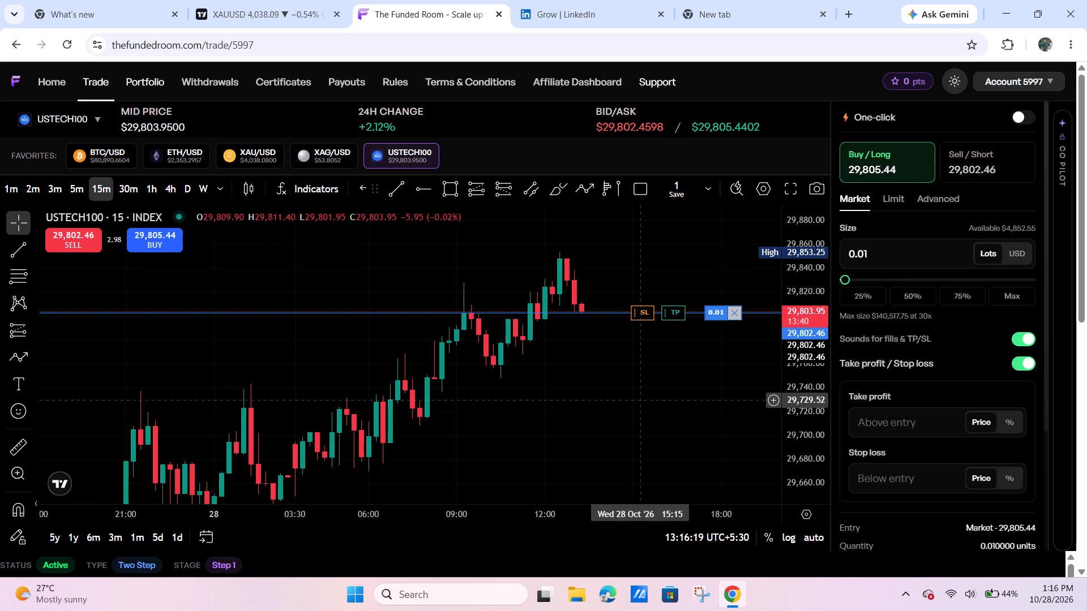
Examine the latest swings of the USTECH100 uptrend on the 15-minute chart.
scroll(642, 399, "up", 6)
left_click_drag(617, 375, 619, 425)
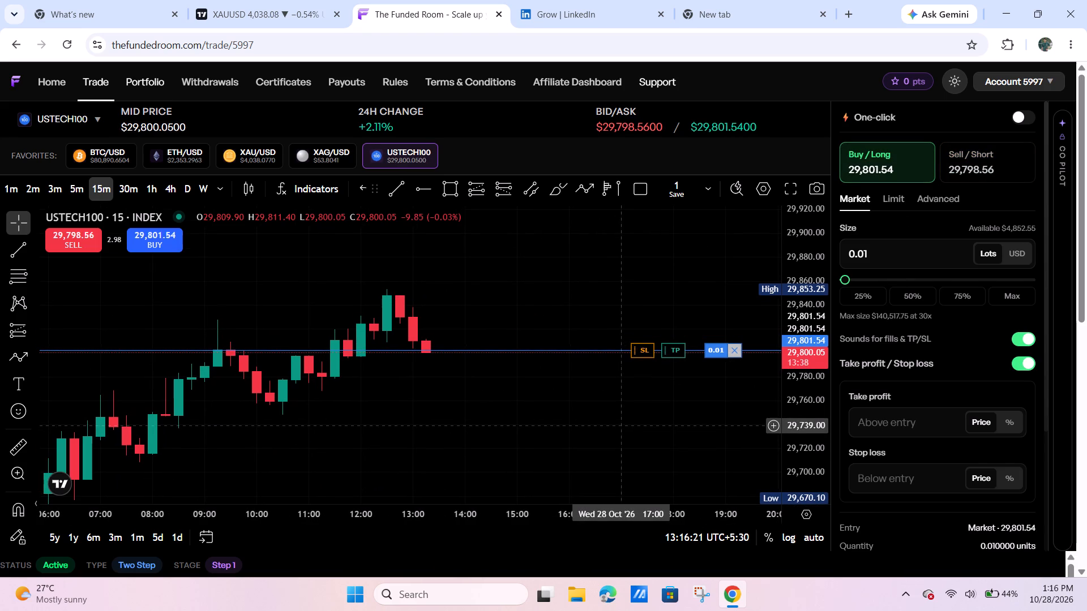
left_click_drag(619, 425, 618, 425)
scroll(620, 418, "down", 3)
left_click_drag(622, 416, 566, 304)
left_click_drag(554, 319, 529, 367)
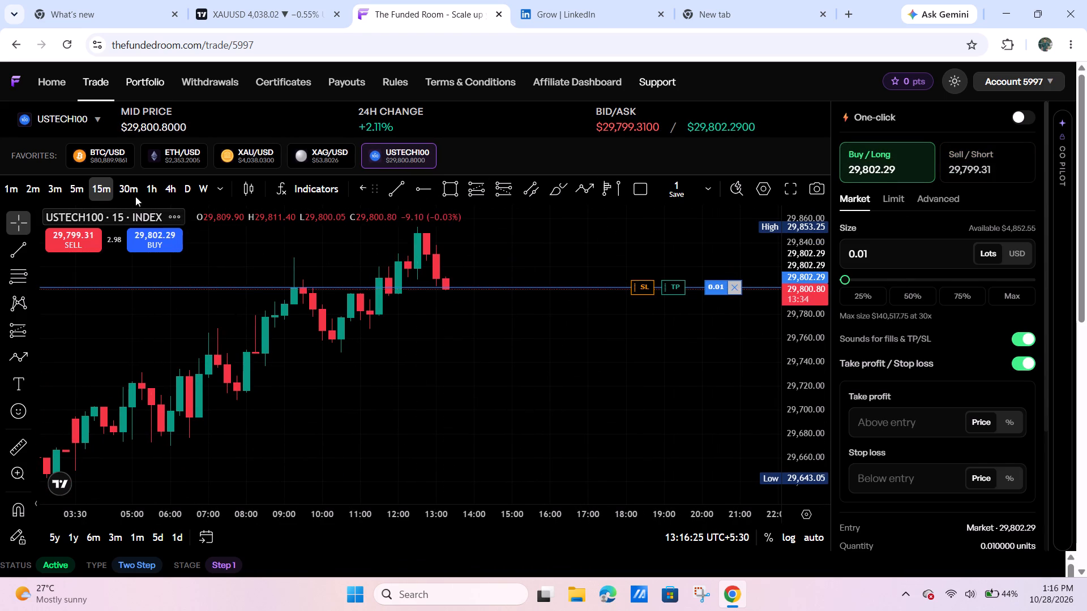
Set the USTECH100 chart to the 30-minute timeframe and examine the rally and its most recent highs.
left_click(134, 190)
scroll(434, 390, "up", 4)
scroll(434, 390, "down", 6)
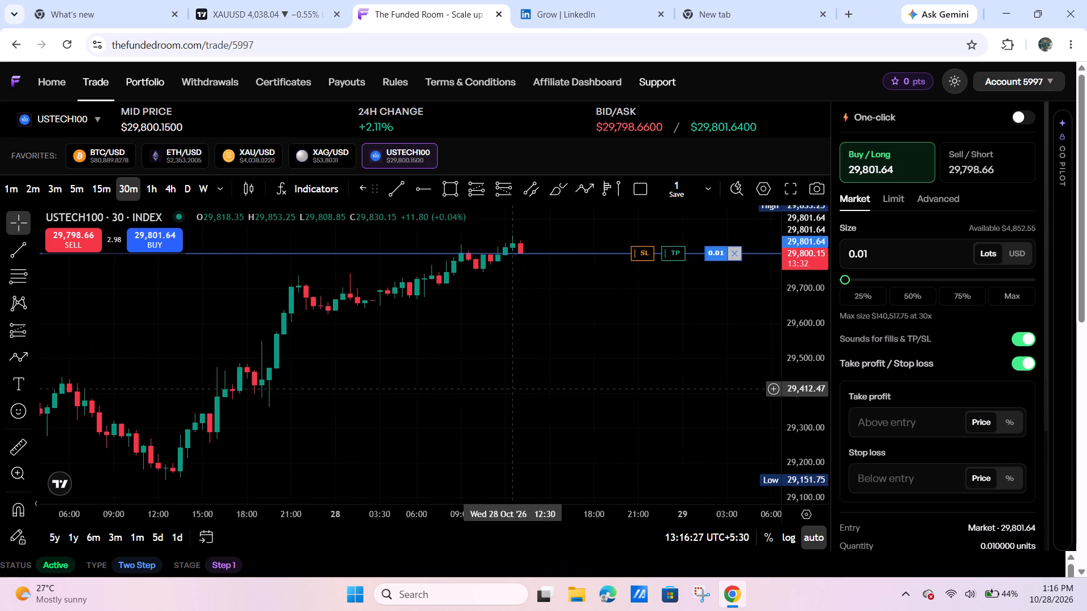
left_click_drag(549, 362, 610, 452)
left_click_drag(789, 396, 772, 209)
left_click_drag(607, 321, 628, 510)
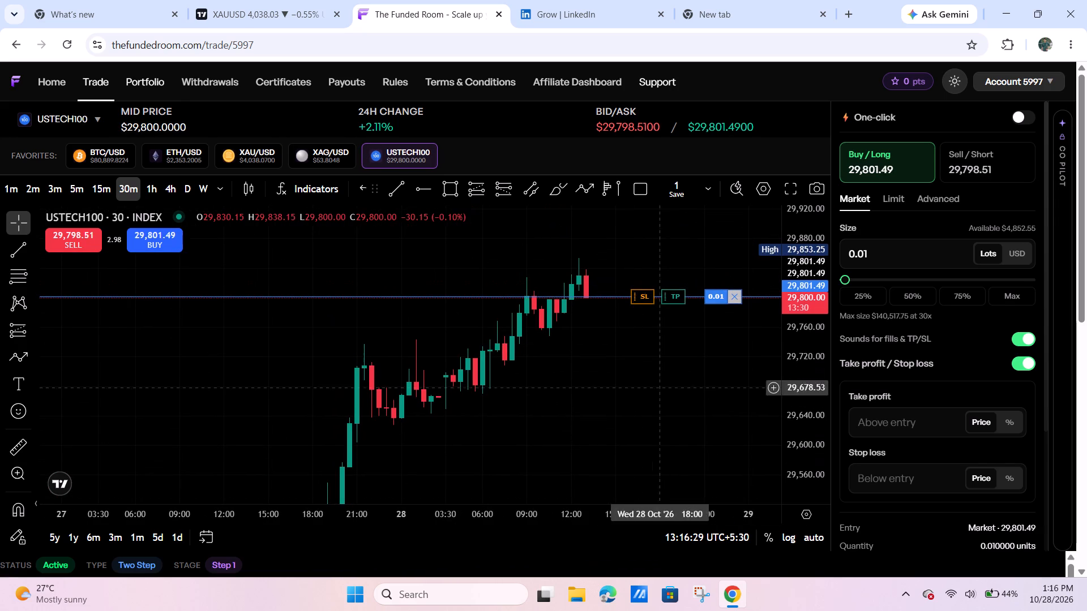
left_click_drag(714, 294, 716, 300)
left_click_drag(691, 368, 609, 362)
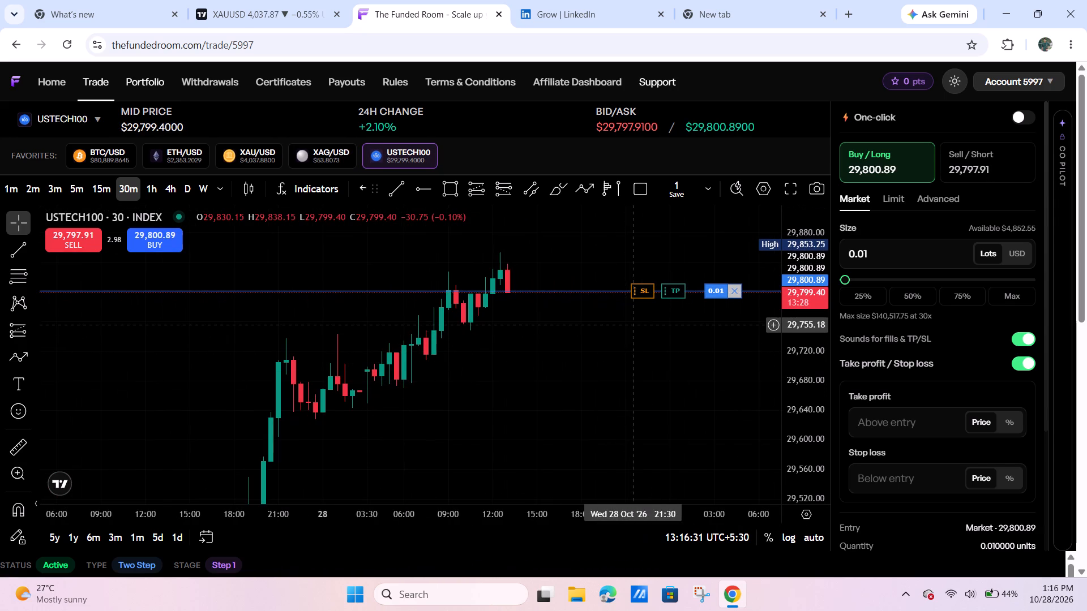
left_click_drag(647, 360, 592, 360)
scroll(608, 359, "down", 5)
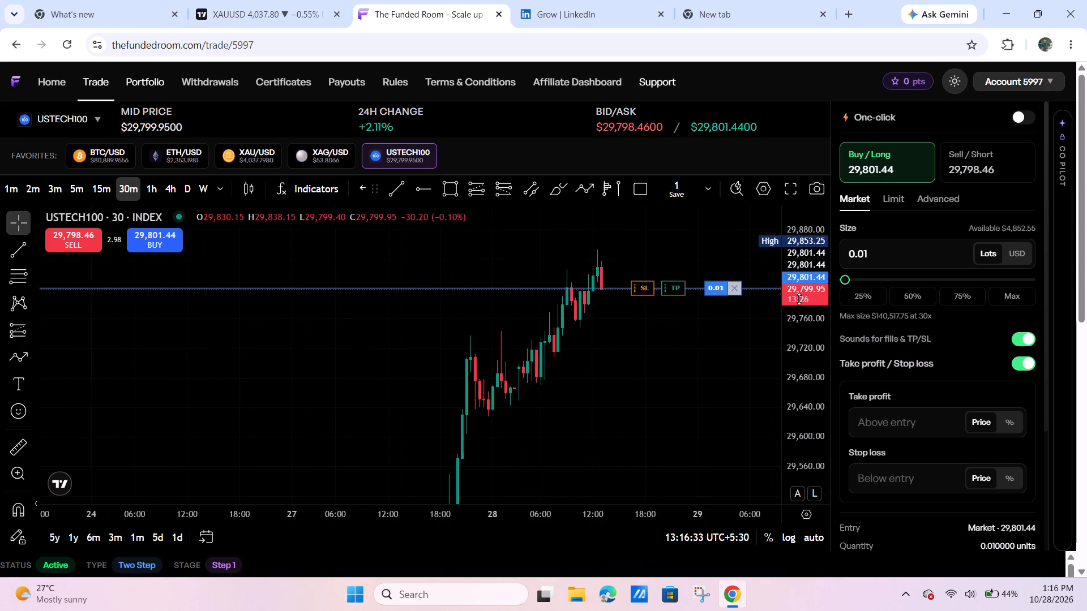
left_click_drag(799, 299, 768, 376)
left_click_drag(754, 379, 659, 359)
Switch to TradingView and set the XAUUSD chart to the 15-minute timeframe.
left_click(251, 0)
scroll(589, 261, "up", 3)
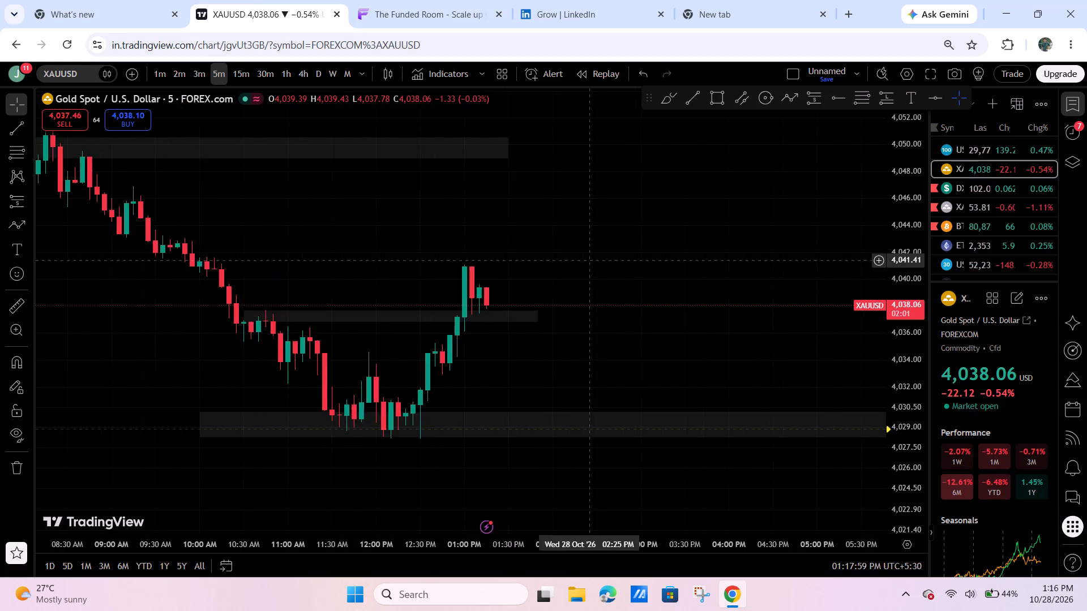
left_click_drag(594, 259, 666, 225)
left_click(241, 73)
scroll(613, 246, "up", 4)
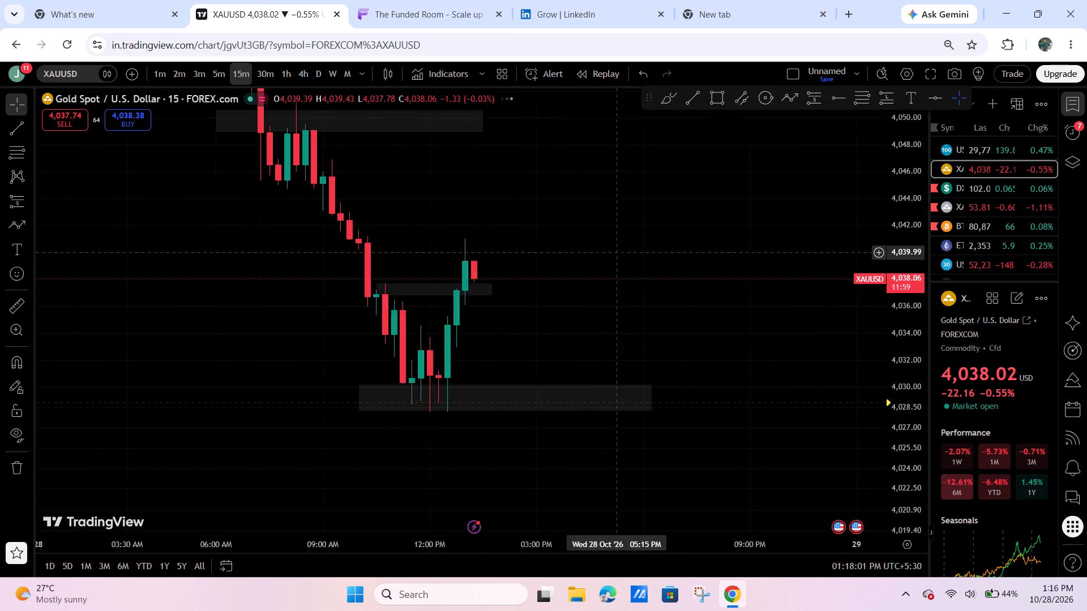
scroll(615, 253, "up", 2)
Place a short position on the XAUUSD chart with entry about 4,036.0, stop about 4,040.3 and target about 4,031.8.
left_click(820, 97)
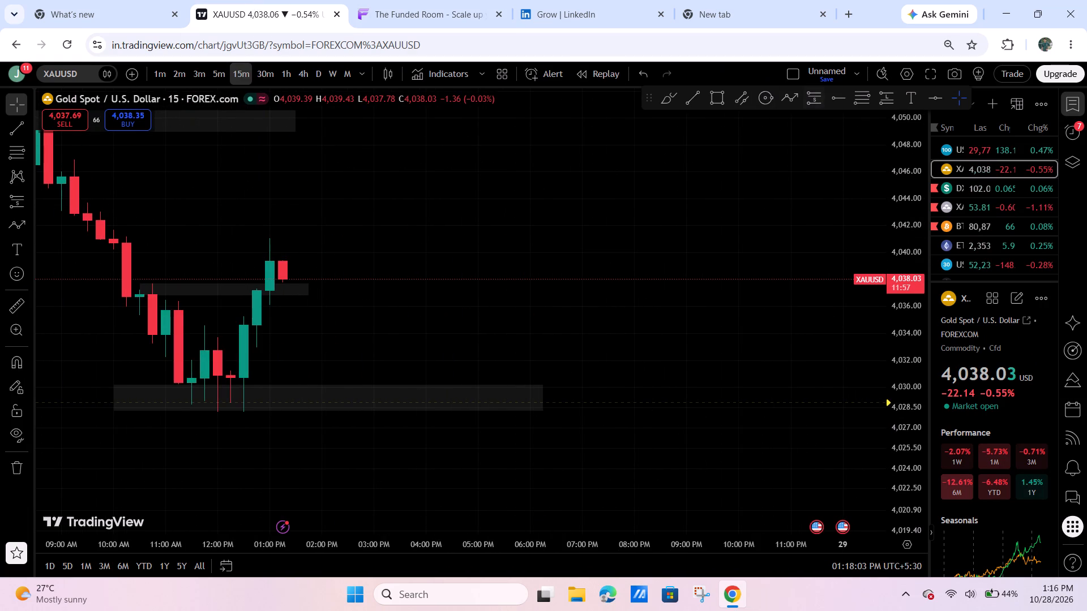
left_click(290, 307)
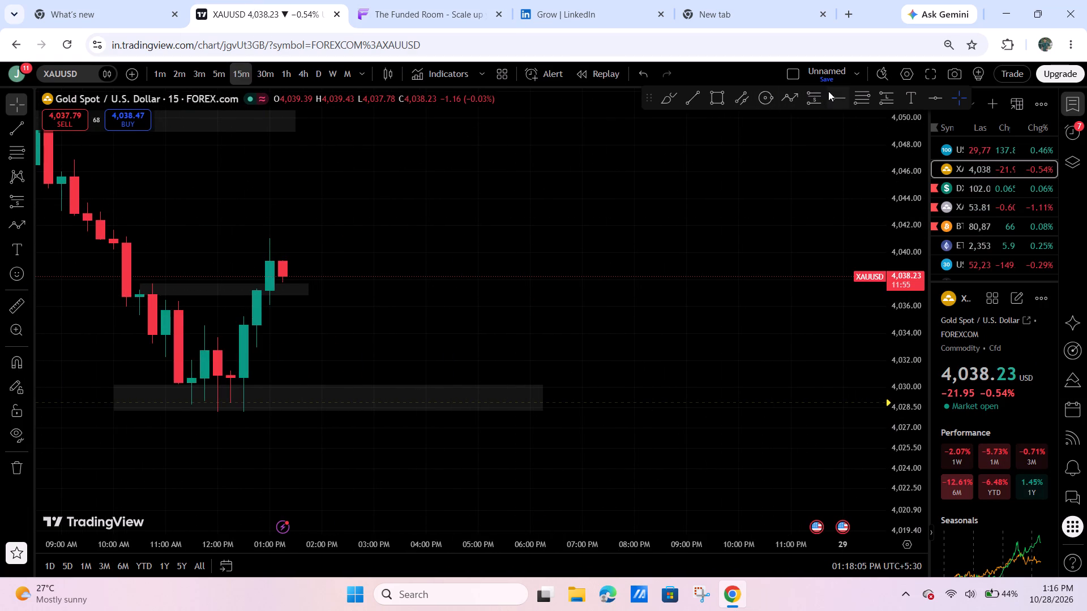
left_click(829, 91)
left_click(818, 98)
left_click(299, 306)
left_click_drag(523, 263, 765, 224)
Switch to The Funded Room, open the XAU/USD market and set the order side to Sell / Short.
left_click_drag(279, 0, 382, 0)
left_click(474, 0)
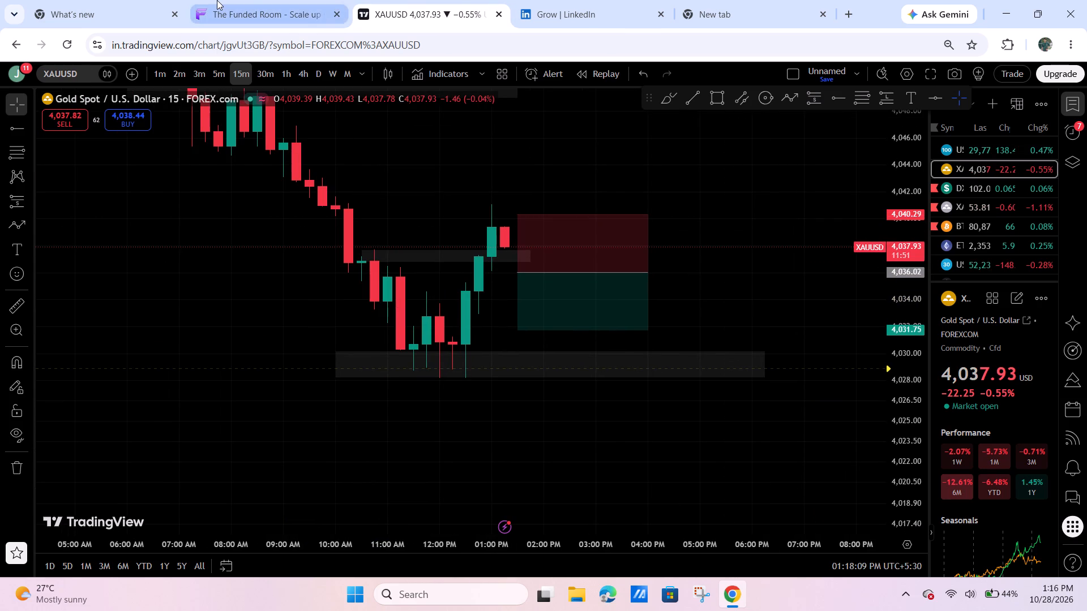
left_click(217, 0)
left_click(250, 147)
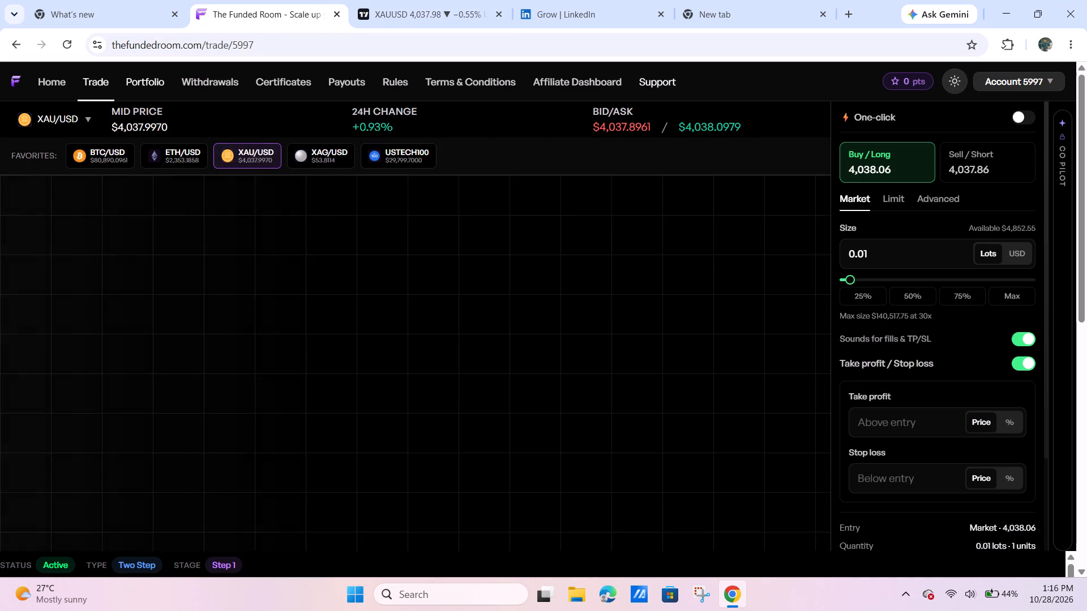
left_click(987, 161)
Examine the XAU/USD drop and rebound around the marked zones on the 30-minute chart.
scroll(762, 381, "up", 7)
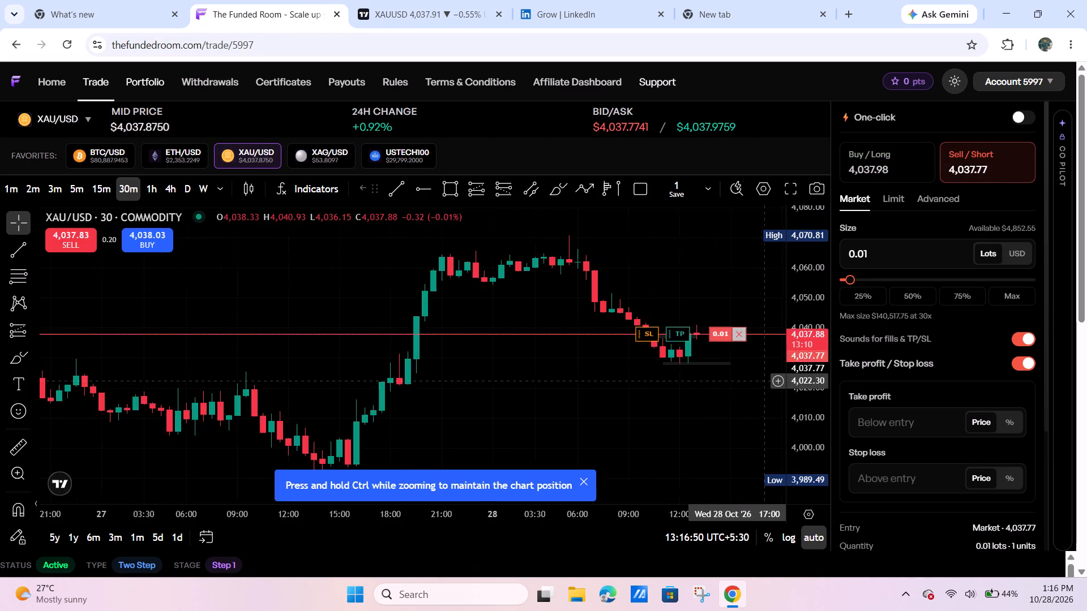
scroll(744, 393, "up", 13)
left_click_drag(796, 433, 776, 339)
left_click_drag(701, 367, 627, 157)
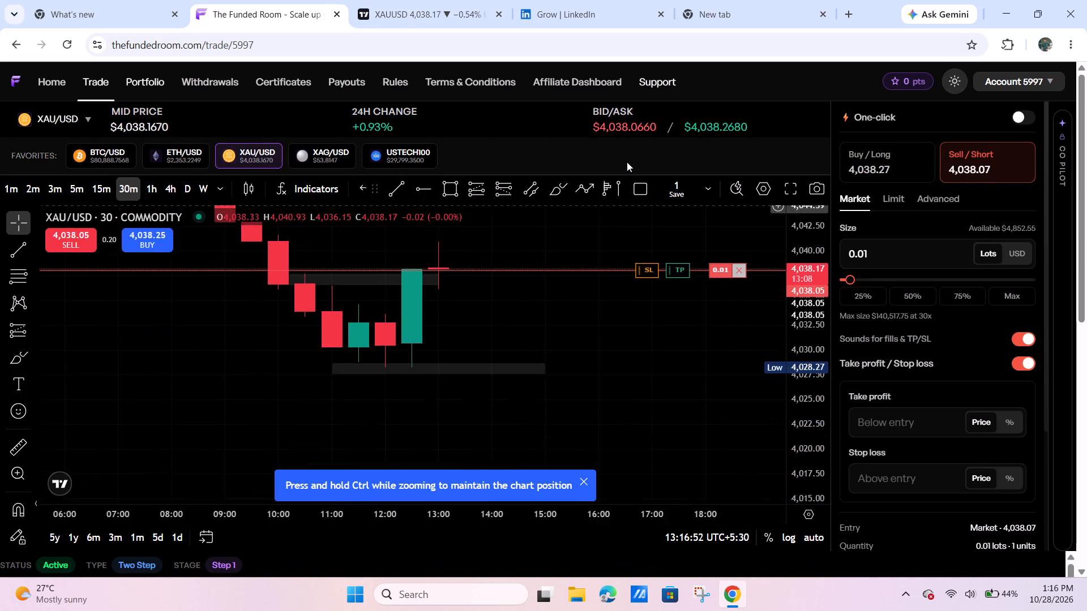
left_click_drag(720, 376, 657, 424)
Set the XAU/USD chart to the 15-minute timeframe and examine the rebound through the upper marked zone.
left_click(92, 180)
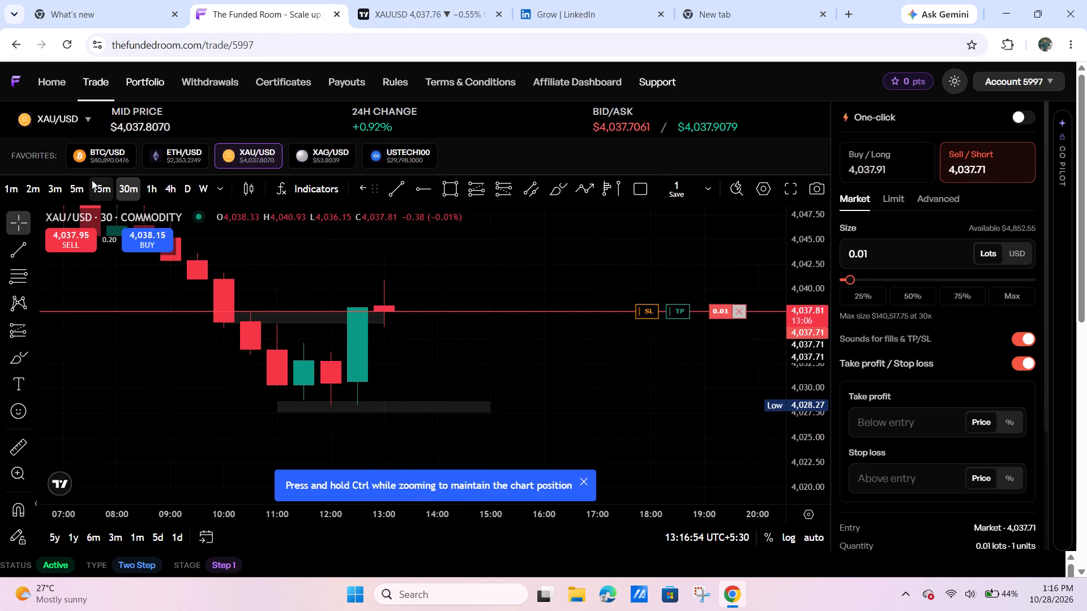
left_click_drag(674, 360, 608, 364)
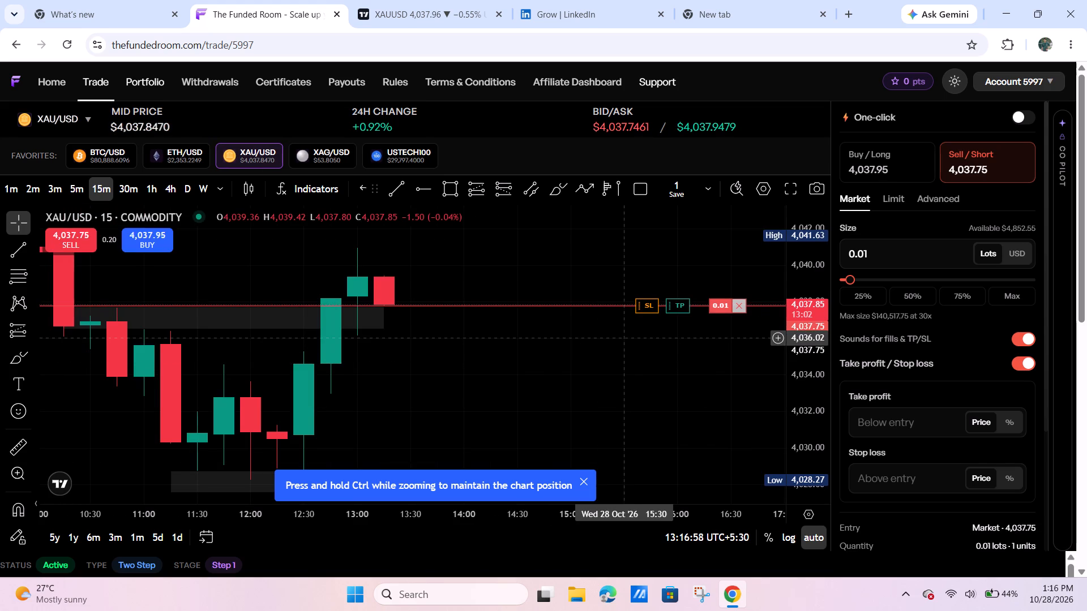
left_click_drag(589, 349, 541, 367)
scroll(611, 363, "down", 6)
left_click_drag(821, 312, 789, 255)
left_click_drag(724, 326, 628, 184)
scroll(637, 250, "down", 5)
left_click_drag(799, 395, 753, 144)
left_click_drag(696, 183, 647, 222)
left_click_drag(635, 234, 523, 266)
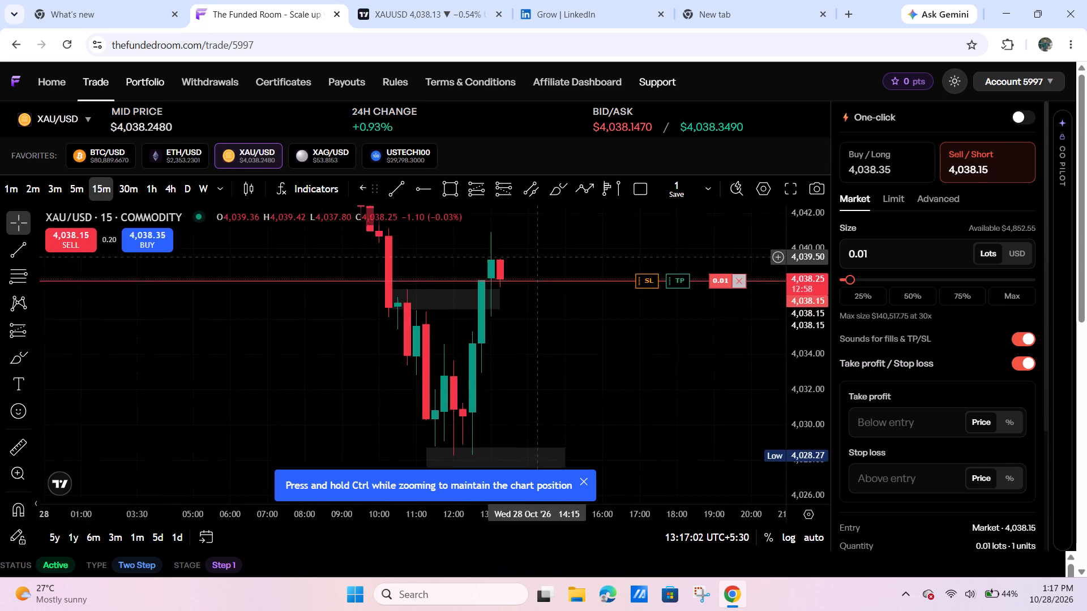
left_click_drag(523, 266, 506, 279)
Set the XAU/USD chart to the 5-minute timeframe and examine the price action between the two marked zones.
left_click(71, 190)
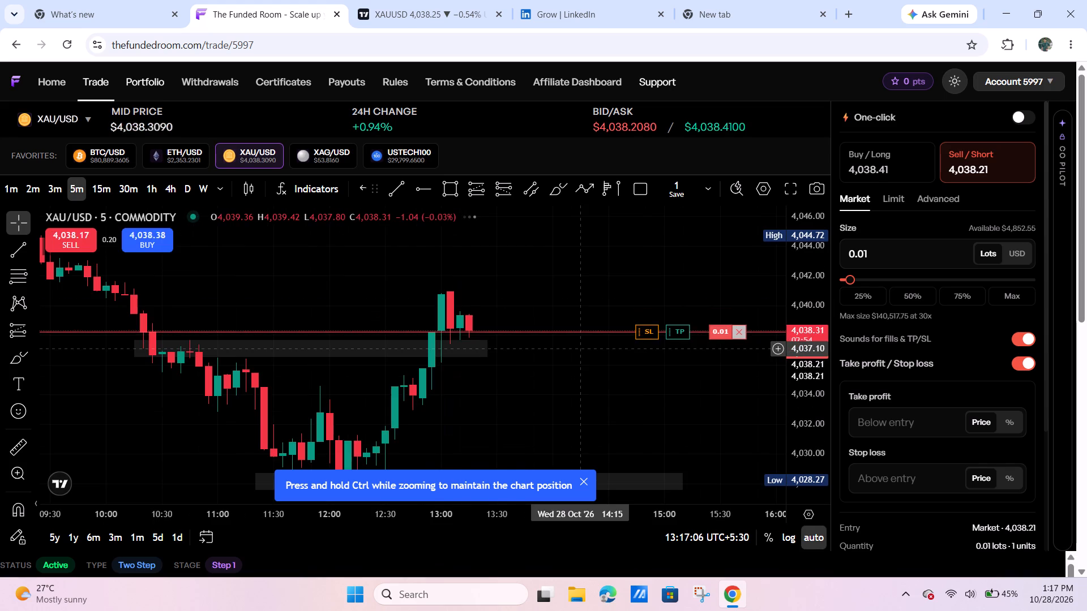
scroll(579, 348, "down", 4)
scroll(660, 371, "up", 3)
left_click_drag(838, 390, 833, 353)
left_click_drag(814, 397, 798, 252)
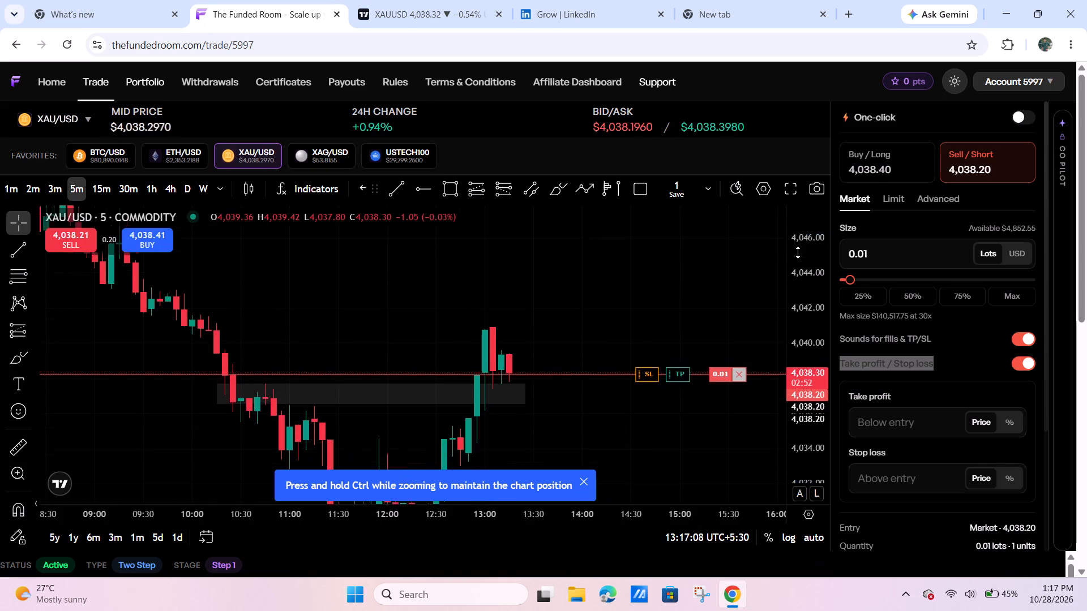
left_click_drag(798, 252, 797, 251)
left_click_drag(705, 341, 708, 233)
scroll(782, 319, "down", 1)
left_click_drag(807, 296, 744, 390)
left_click_drag(721, 391, 644, 399)
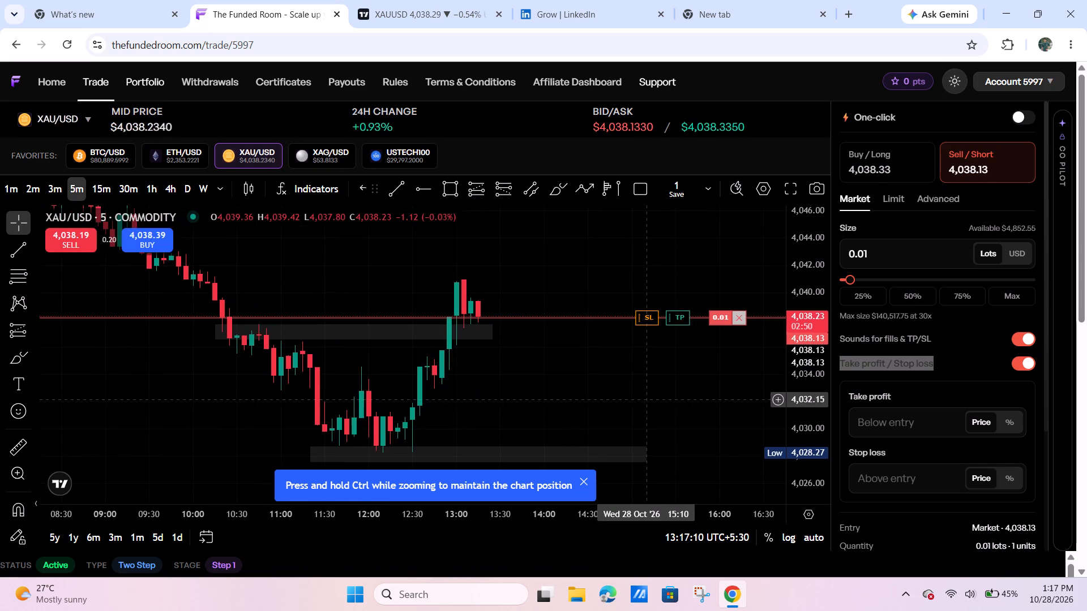
Remove the 0.01-lot sell order preview from the XAU/USD chart.
left_click(743, 317)
Shift the upper XAU/USD zone near 4,037 later in time so it spans about 10:30 to 13:40.
scroll(688, 373, "down", 2)
left_click_drag(806, 292, 799, 313)
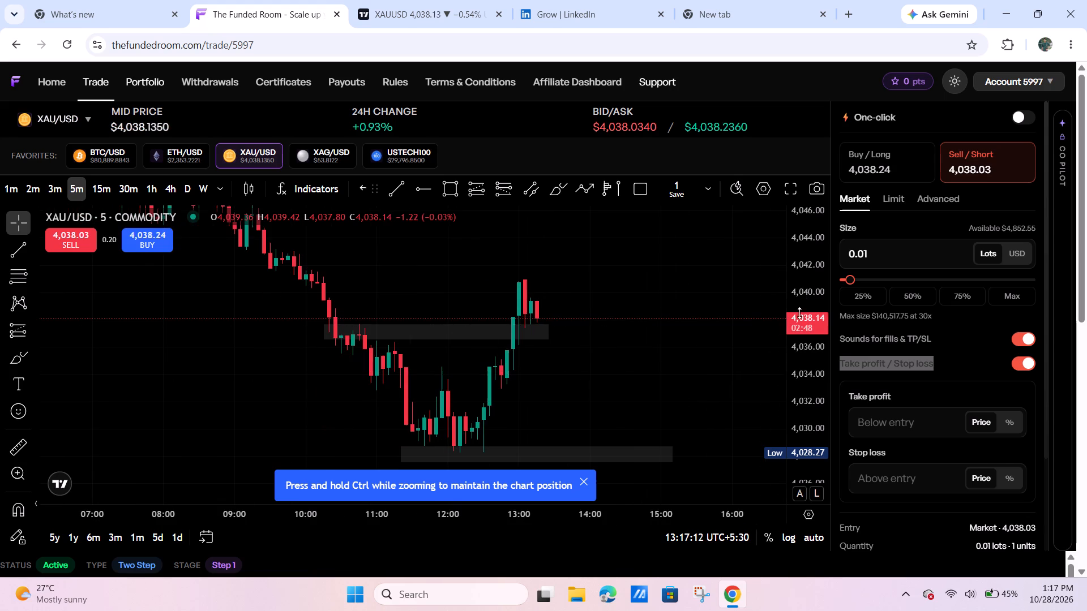
left_click_drag(799, 313, 792, 321)
left_click_drag(717, 341, 798, 303)
left_click_drag(611, 293, 616, 293)
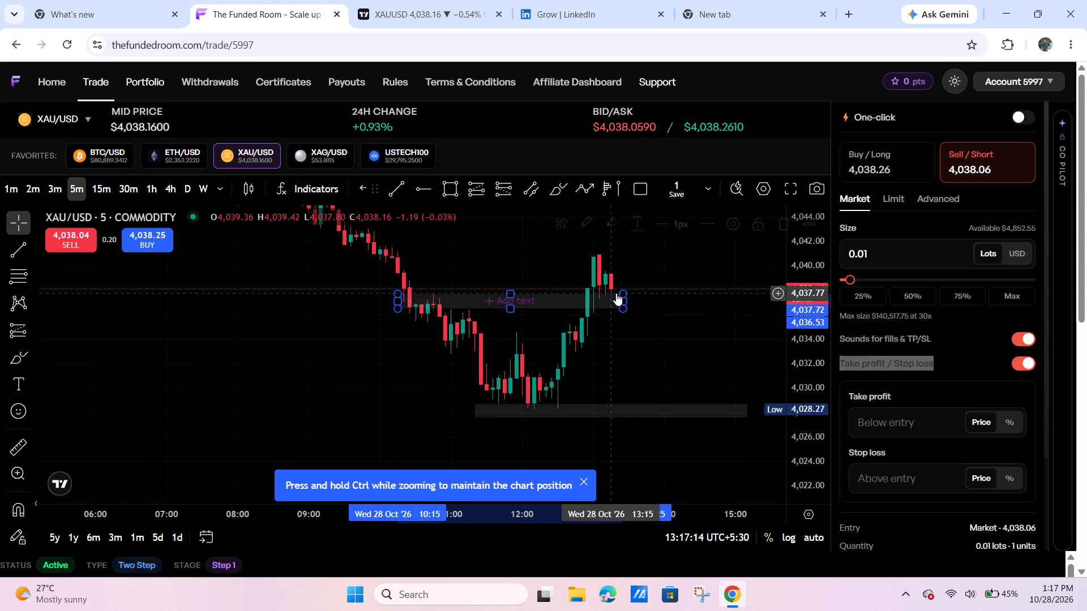
left_click_drag(616, 293, 631, 294)
Expand the XAU/USD chart to full screen and examine the 5-minute decline and rebound.
left_click_drag(683, 345, 739, 334)
left_click_drag(800, 309, 724, 339)
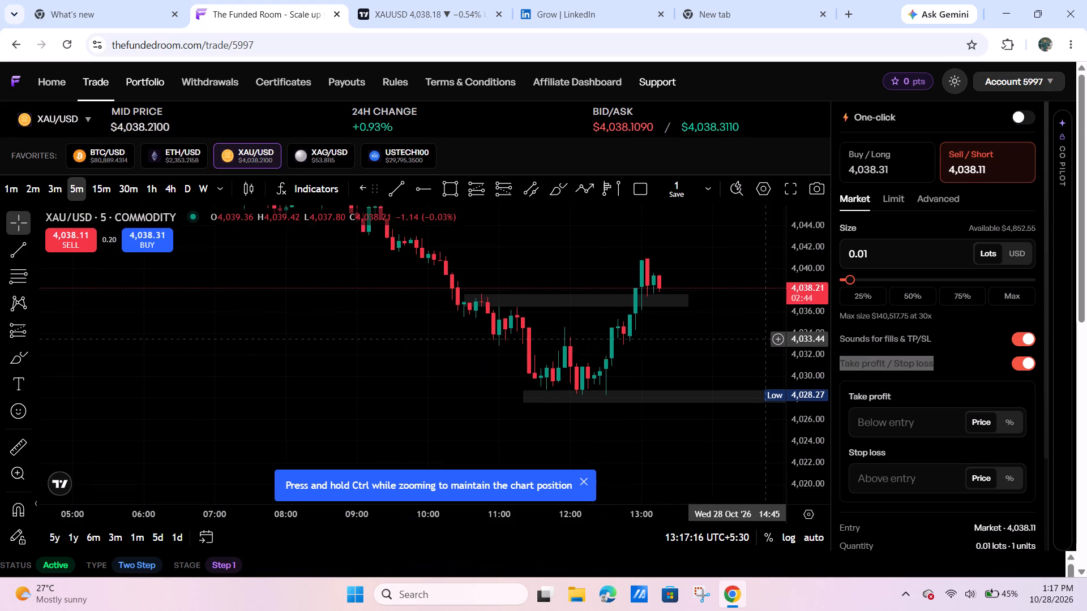
left_click_drag(724, 339, 691, 347)
left_click_drag(682, 346, 545, 358)
left_click(793, 190)
scroll(843, 319, "up", 7)
left_click_drag(1086, 130, 1029, 210)
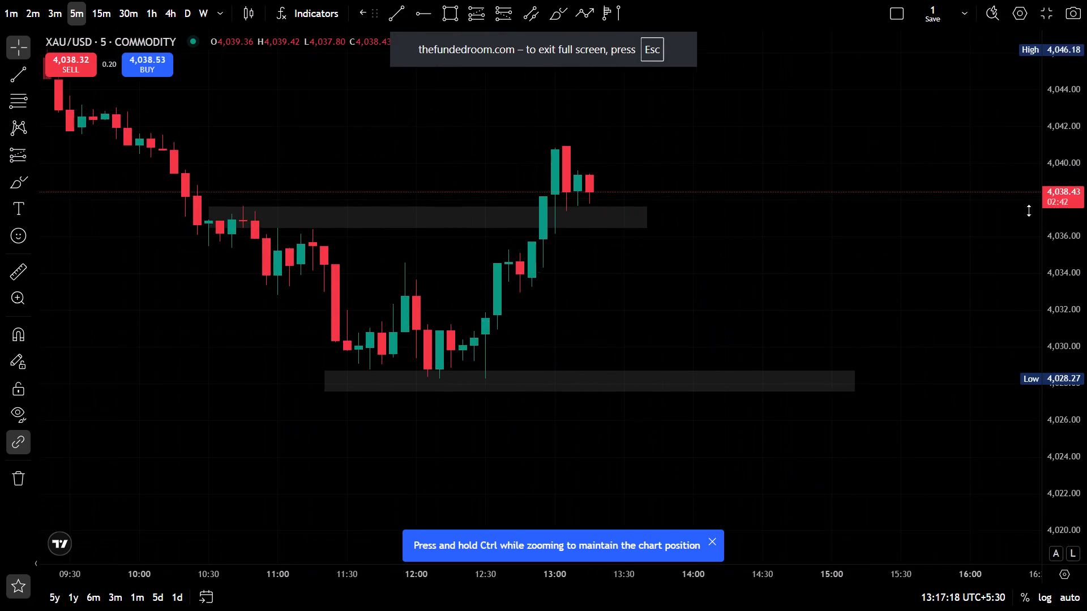
left_click_drag(1029, 210, 1013, 213)
scroll(853, 210, "down", 6)
left_click_drag(951, 202, 735, 269)
Set the full-screen XAU/USD chart to the 1-hour timeframe and bring the lows since 22 October into view.
left_click(153, 14)
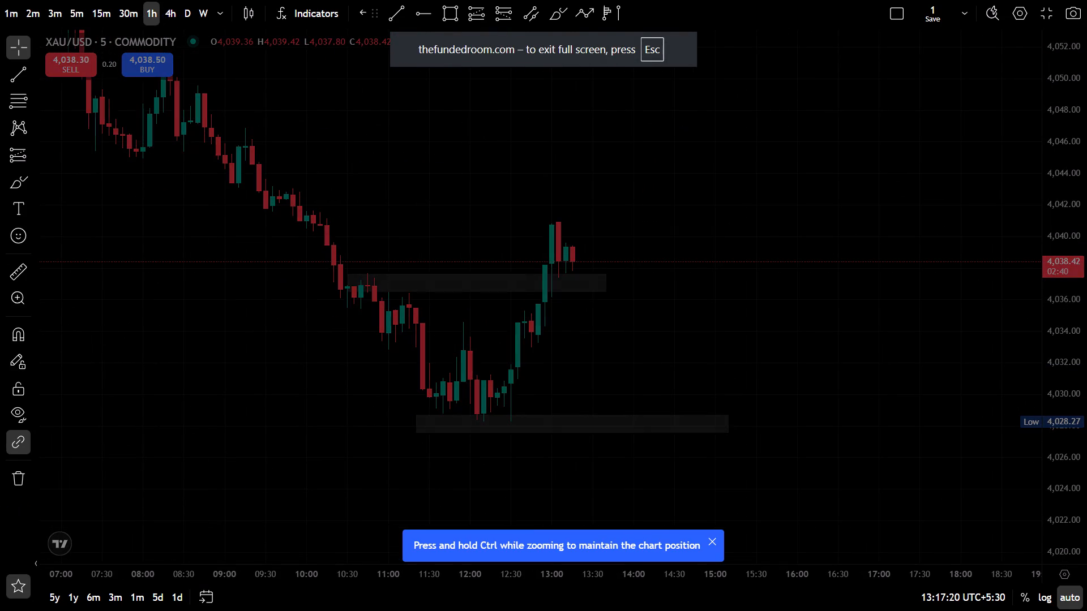
left_click_drag(1086, 161, 1048, 292)
scroll(970, 292, "down", 6)
left_click_drag(1080, 346, 1032, 121)
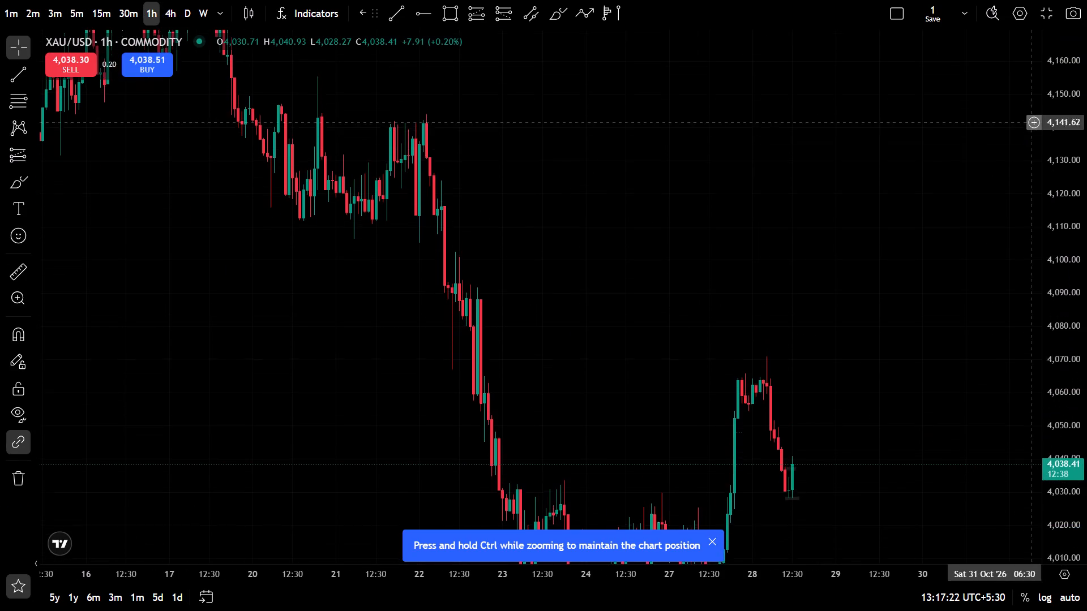
left_click_drag(973, 376, 1020, 76)
left_click_drag(1071, 177, 994, 281)
left_click_drag(882, 300, 757, 300)
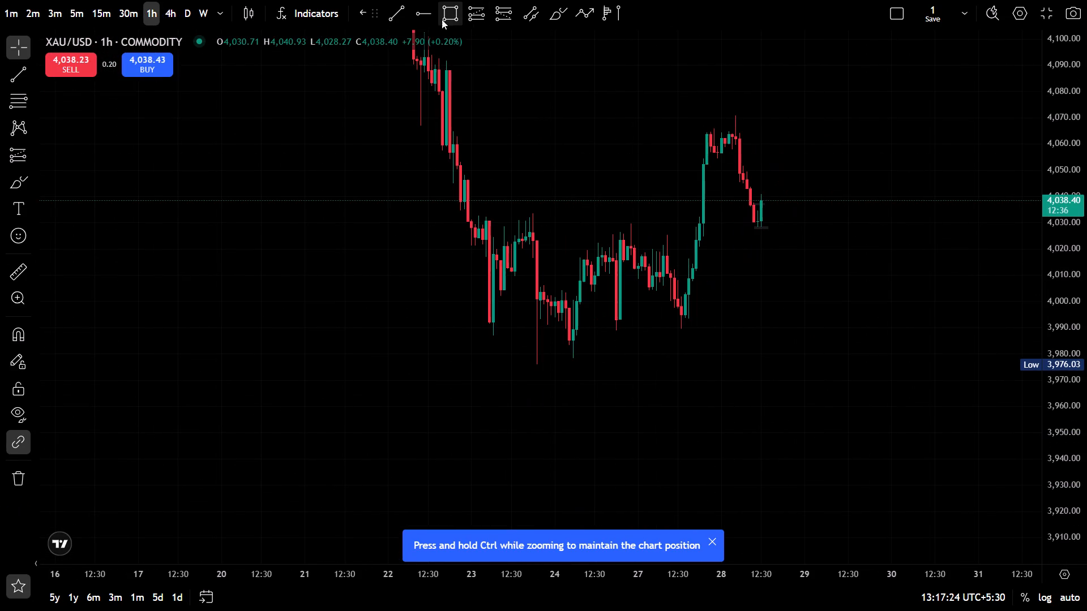
Draw a rectangle zone at the 1-hour XAU/USD lows from about 3,983.4 to 3,975.6, spanning 22 to 29 October.
left_click(442, 19)
left_click_drag(440, 345, 449, 347)
left_click(869, 365)
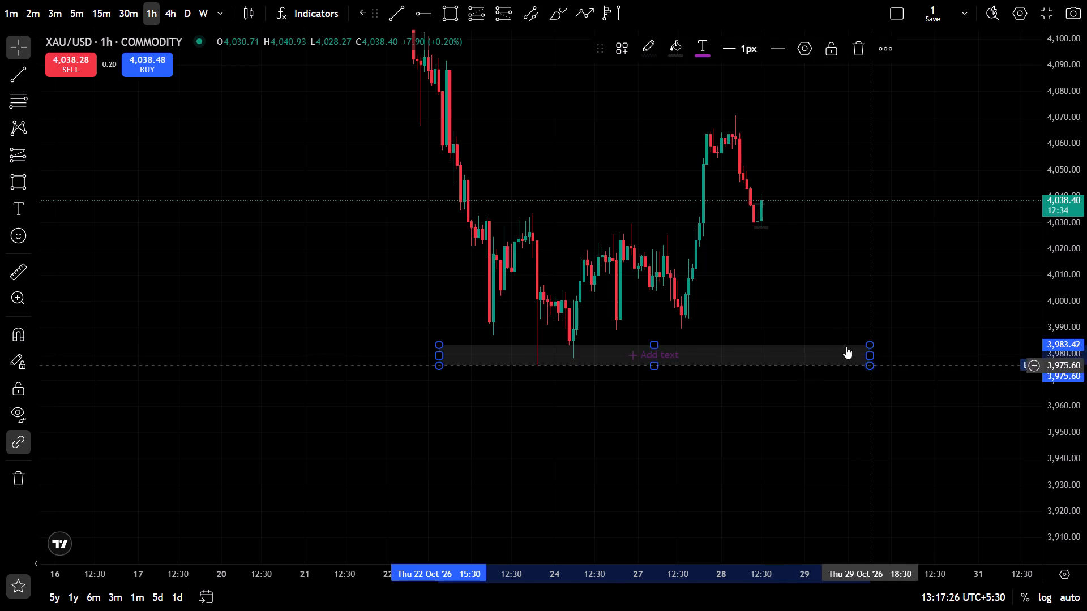
left_click_drag(833, 252, 686, 356)
Draw a rectangle zone at the 1-hour XAU/USD highs from about 4,063.7 to 4,069.4, spanning 22 to 29 October.
left_click(451, 21)
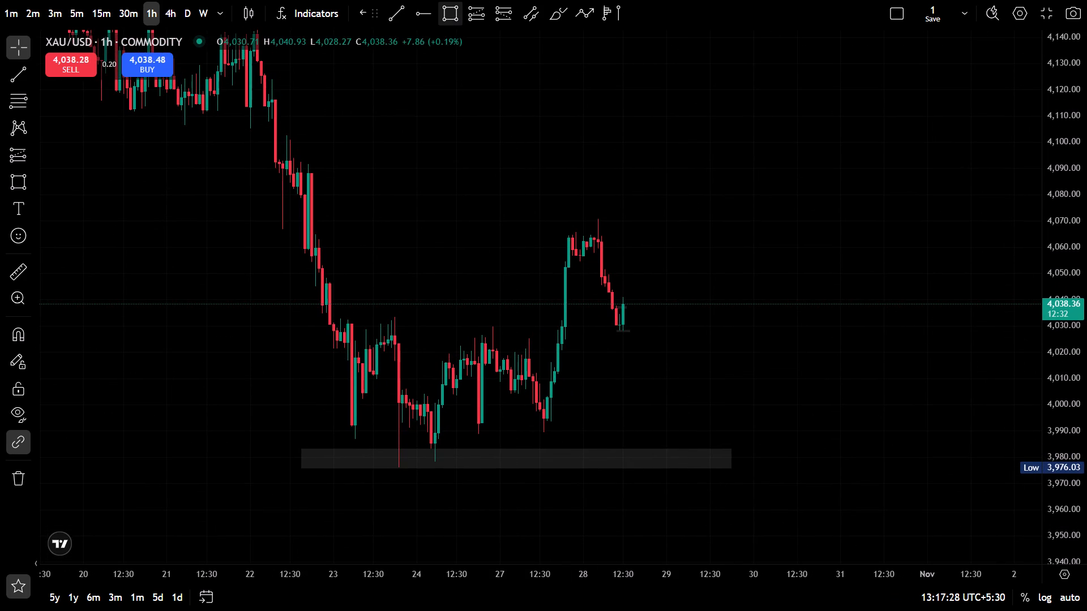
left_click(308, 237)
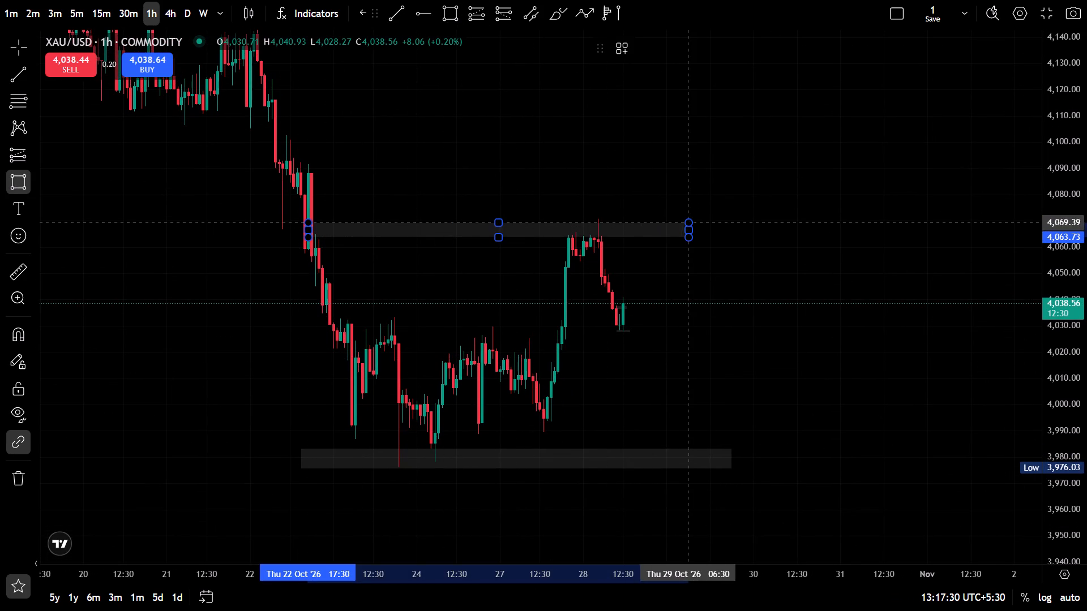
left_click(688, 222)
left_click_drag(687, 273, 763, 208)
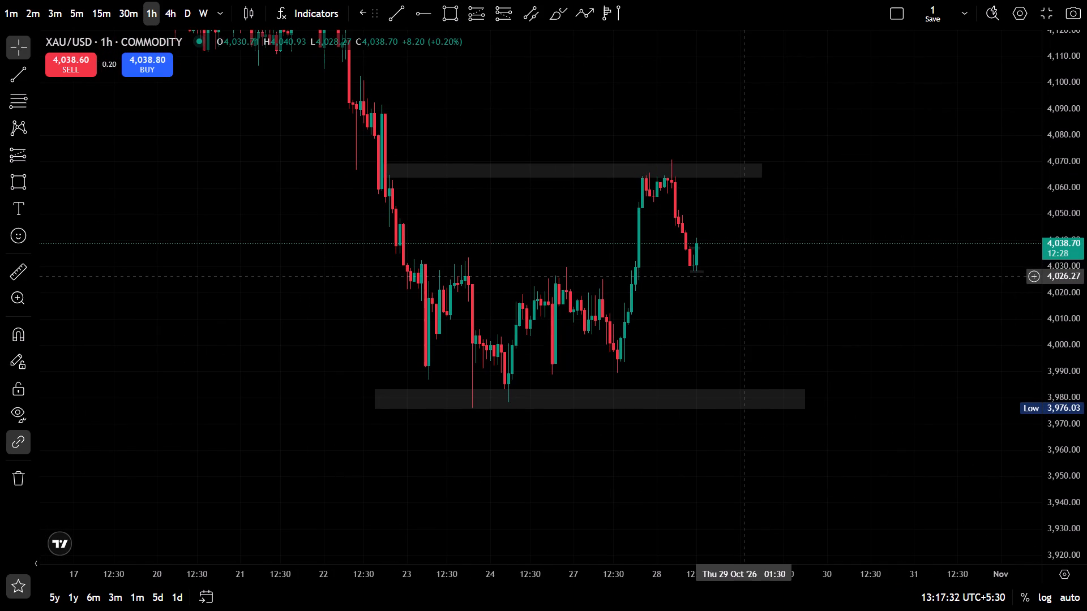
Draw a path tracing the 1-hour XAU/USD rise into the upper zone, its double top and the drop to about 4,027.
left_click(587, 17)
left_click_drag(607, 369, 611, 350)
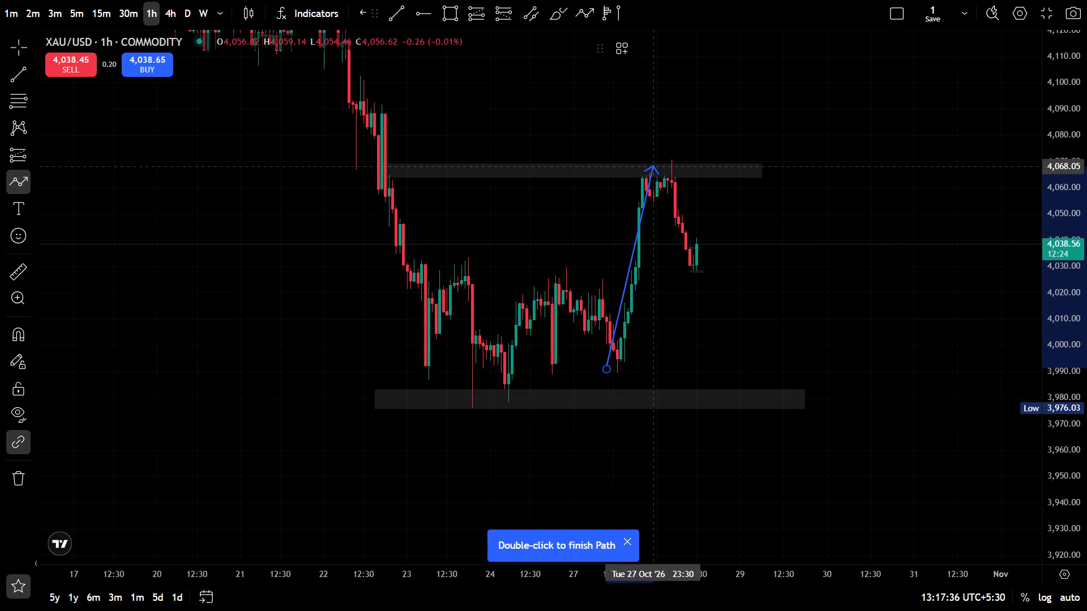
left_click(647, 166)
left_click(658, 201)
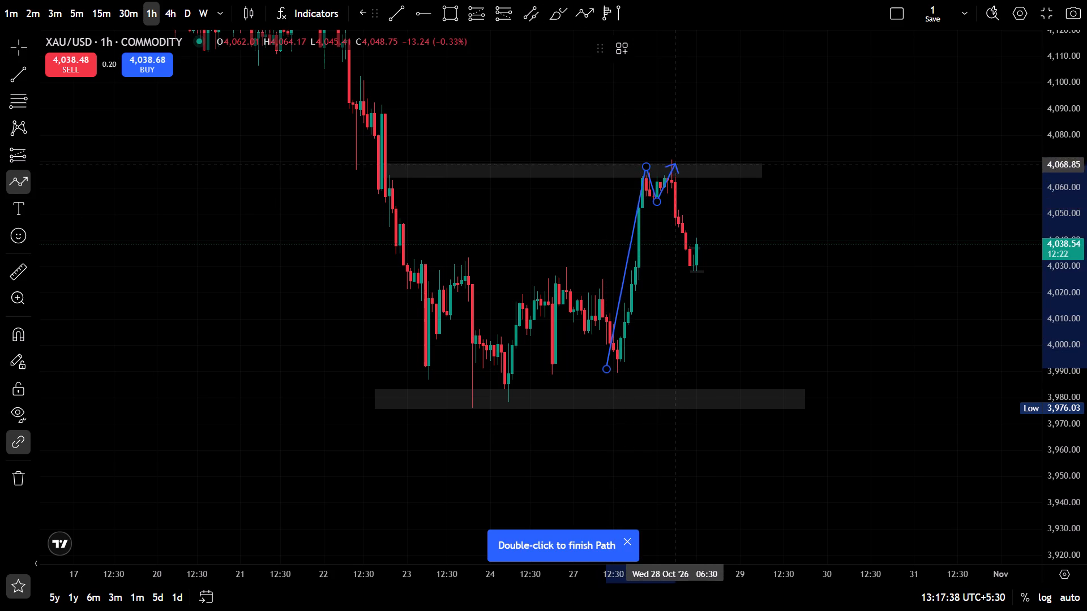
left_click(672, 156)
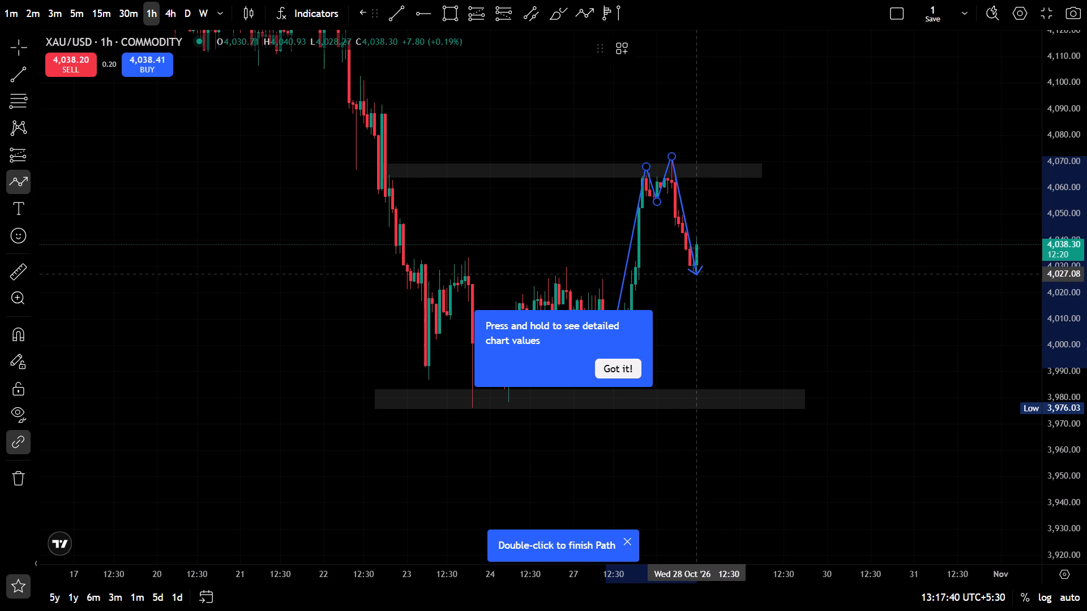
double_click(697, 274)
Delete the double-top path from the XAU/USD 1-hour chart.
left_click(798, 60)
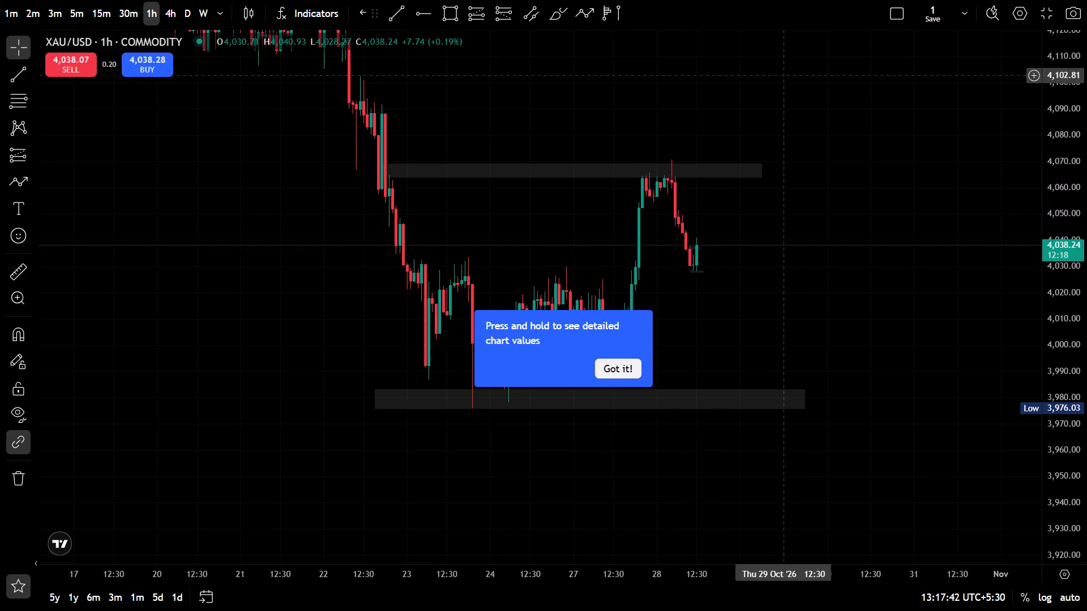
Brush a flat ellipse around the 28 October double-top candles at about 4,065 on the 1-hour XAU/USD chart.
scroll(741, 219, "up", 3)
left_click_drag(743, 222, 977, 270)
left_click_drag(1086, 319, 1062, 33)
left_click_drag(970, 143, 894, 162)
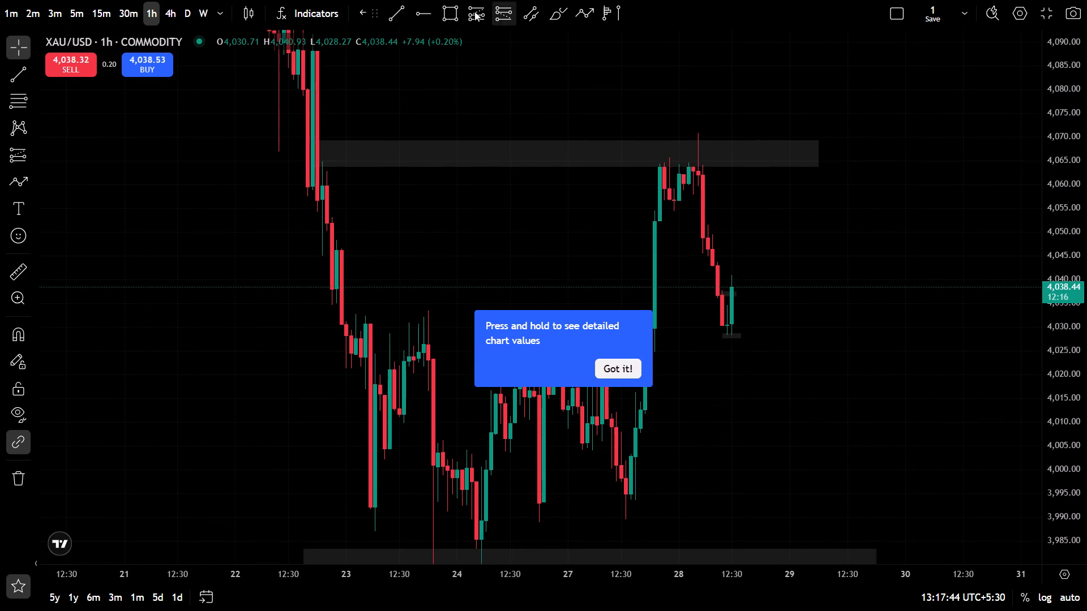
left_click(558, 17)
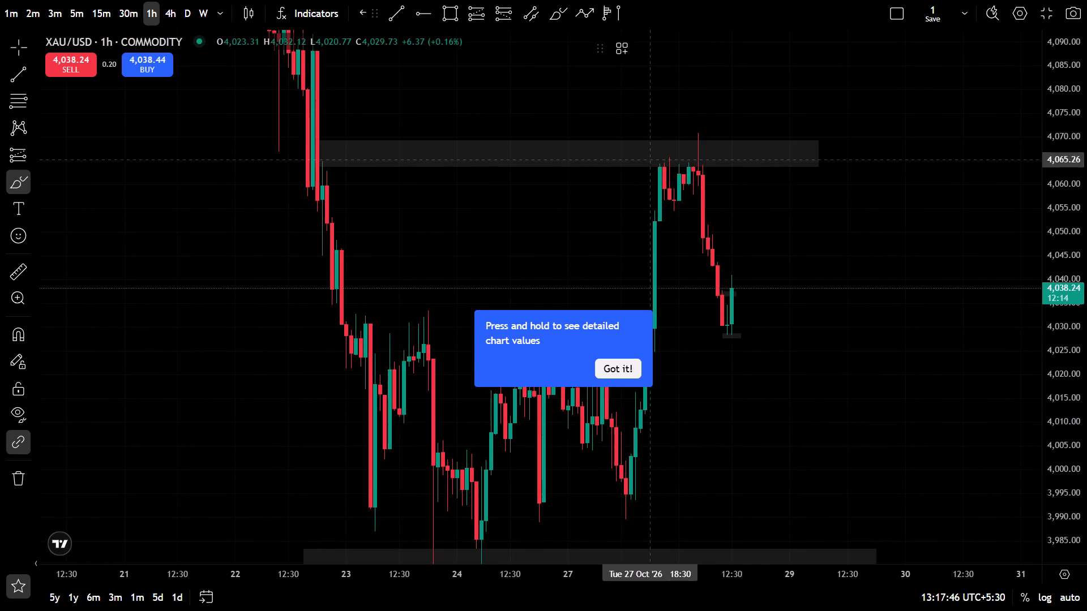
left_click_drag(714, 162, 682, 154)
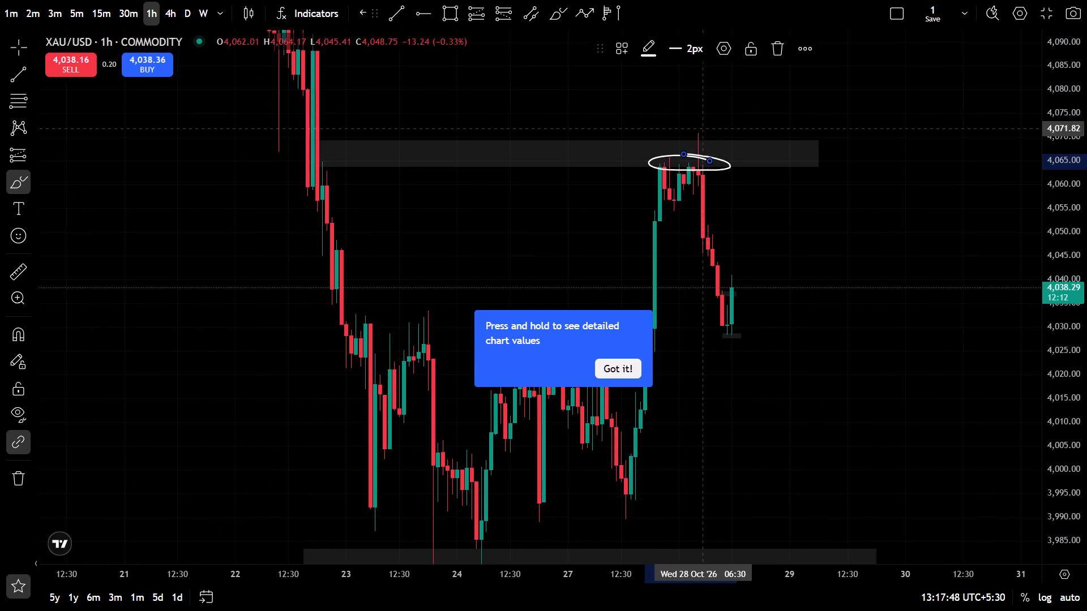
right_click_drag(794, 266, 818, 298)
left_click_drag(841, 312, 780, 316)
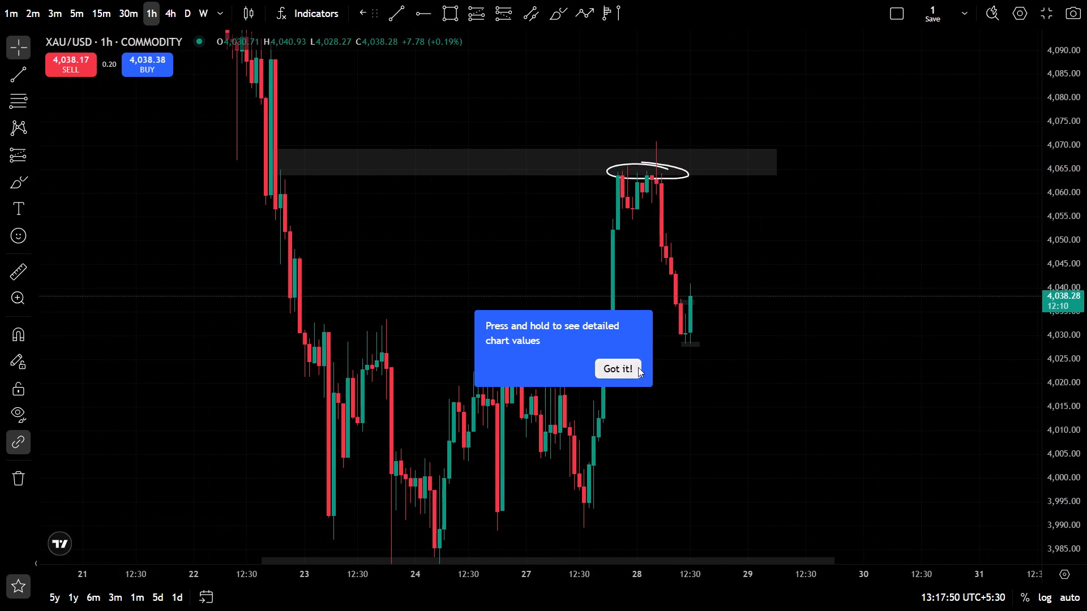
left_click(638, 367)
Examine the XAU/USD drop from the circled highs on the 15-minute chart, down to the two small lower zones.
left_click_drag(778, 375, 950, 230)
scroll(942, 222, "up", 7)
left_click_drag(1086, 205, 1070, 317)
left_click_drag(788, 270, 751, 324)
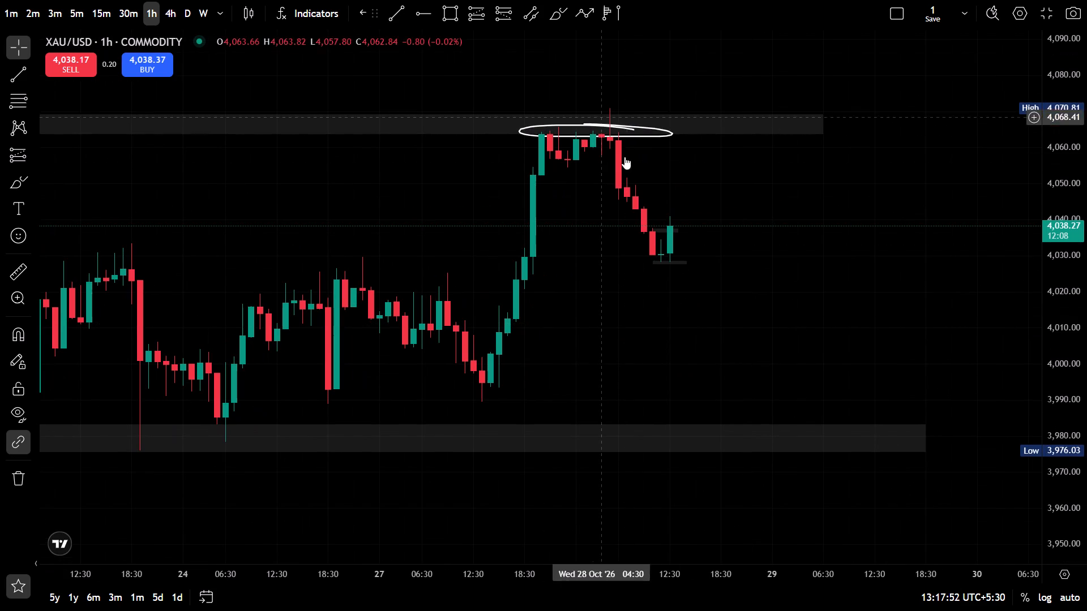
left_click(101, 7)
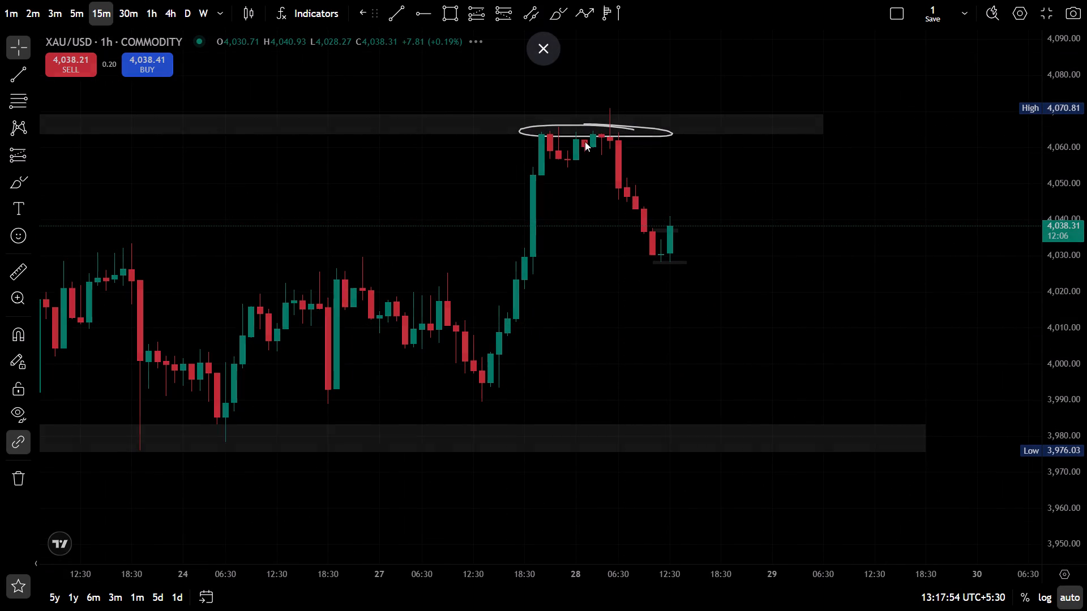
left_click_drag(1086, 309, 1059, 111)
left_click_drag(1060, 292, 1063, 145)
left_click_drag(1039, 259, 1067, 174)
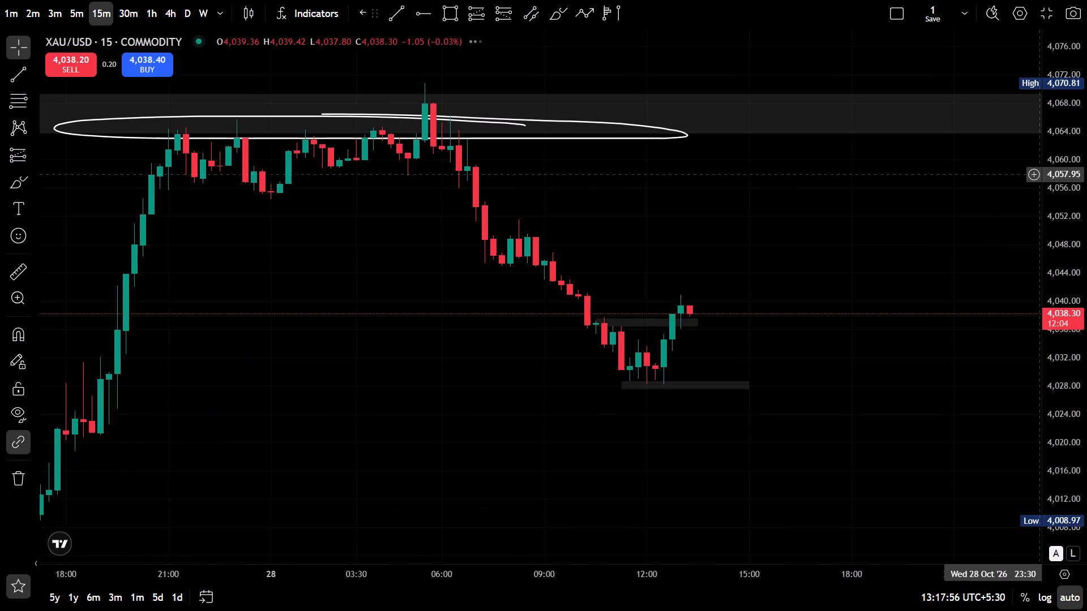
left_click_drag(1086, 334, 1059, 54)
left_click_drag(929, 330, 902, 235)
left_click_drag(1086, 388, 1056, 355)
left_click_drag(964, 352, 917, 408)
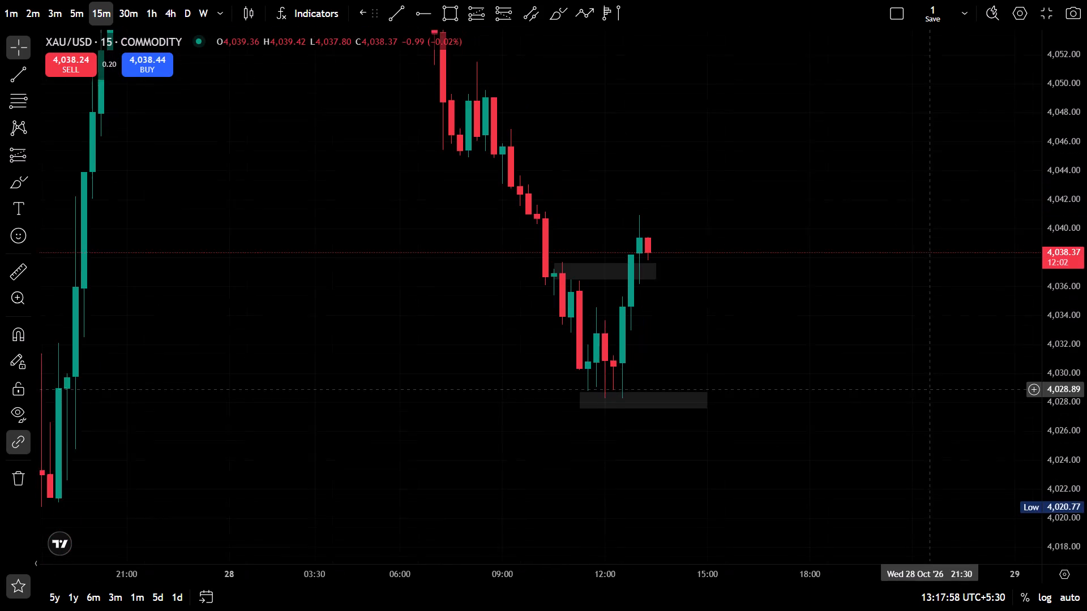
left_click_drag(917, 408, 915, 409)
Raise the top edge of the 15-minute XAU/USD zone at the 28 October lows to about 4,029.8.
left_click_drag(1086, 267, 1024, 364)
left_click_drag(873, 345, 945, 305)
scroll(898, 317, "down", 3)
left_click_drag(883, 322, 807, 352)
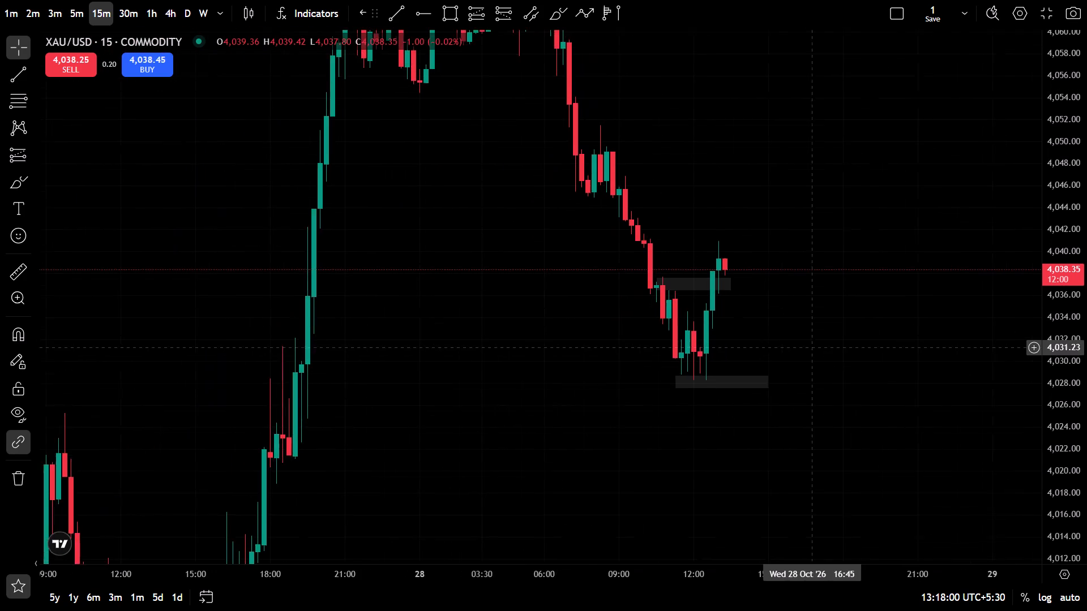
left_click_drag(807, 352, 804, 354)
left_click_drag(804, 354, 706, 358)
left_click_drag(621, 383, 622, 381)
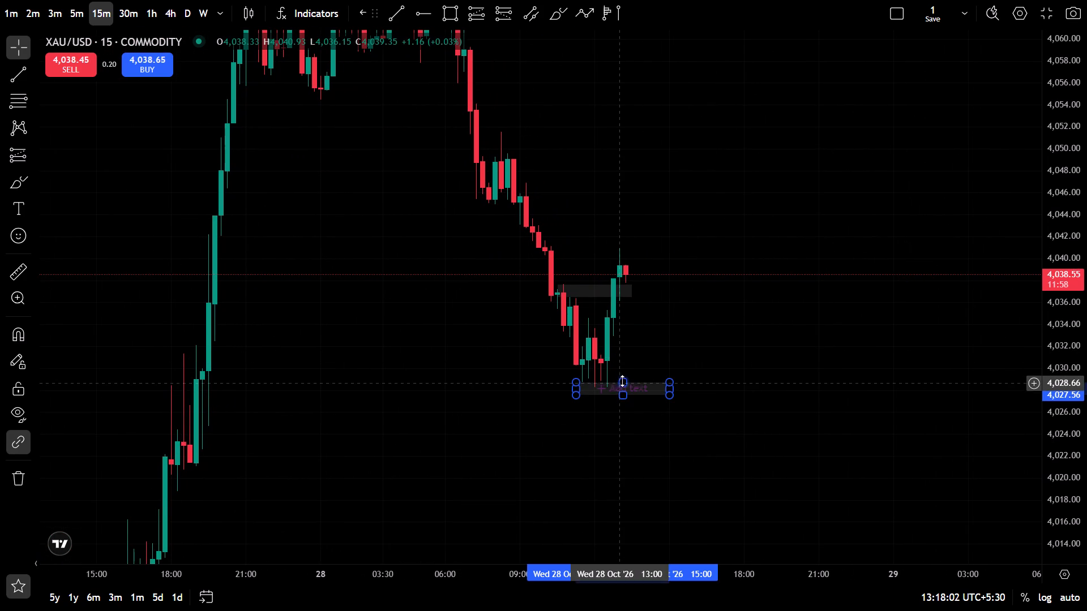
left_click_drag(622, 381, 626, 369)
Examine the XAU/USD rebound around the two lower zones on the 15-minute and 5-minute charts.
left_click_drag(497, 377, 482, 332)
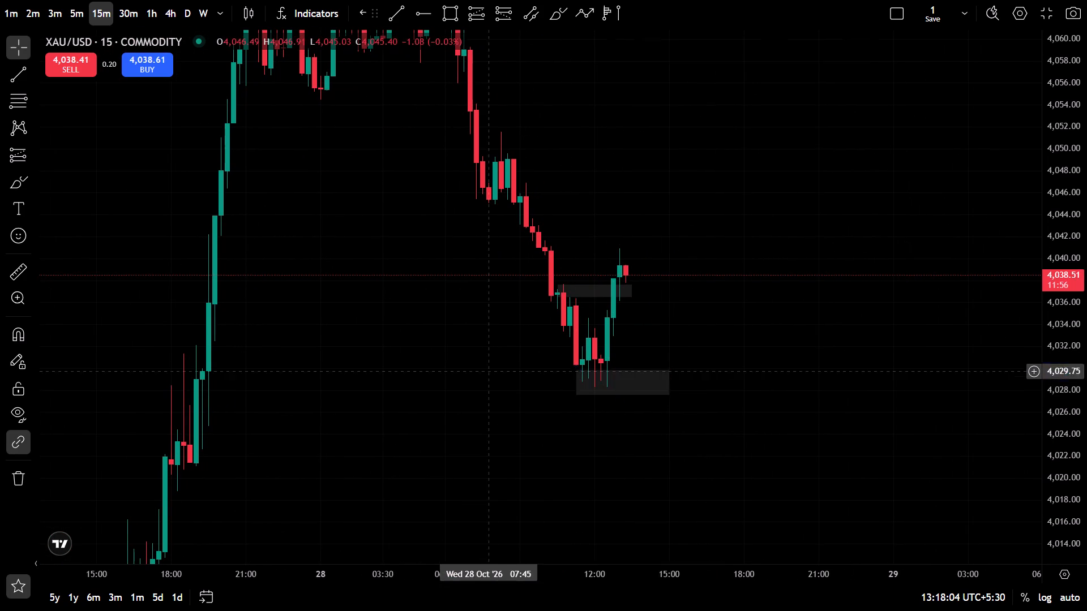
left_click_drag(482, 332, 478, 283)
left_click_drag(1086, 243, 1038, 401)
scroll(802, 354, "down", 5)
left_click_drag(986, 351, 964, 374)
scroll(821, 300, "up", 9)
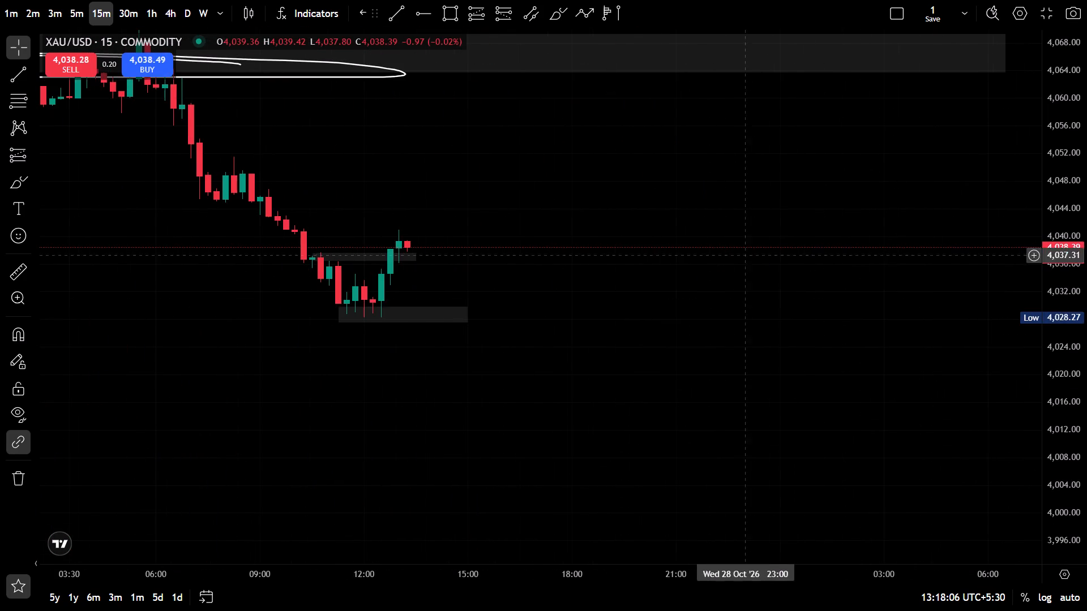
left_click(76, 7)
left_click_drag(593, 233, 957, 219)
left_click_drag(1086, 312, 1056, 70)
left_click_drag(589, 227, 597, 228)
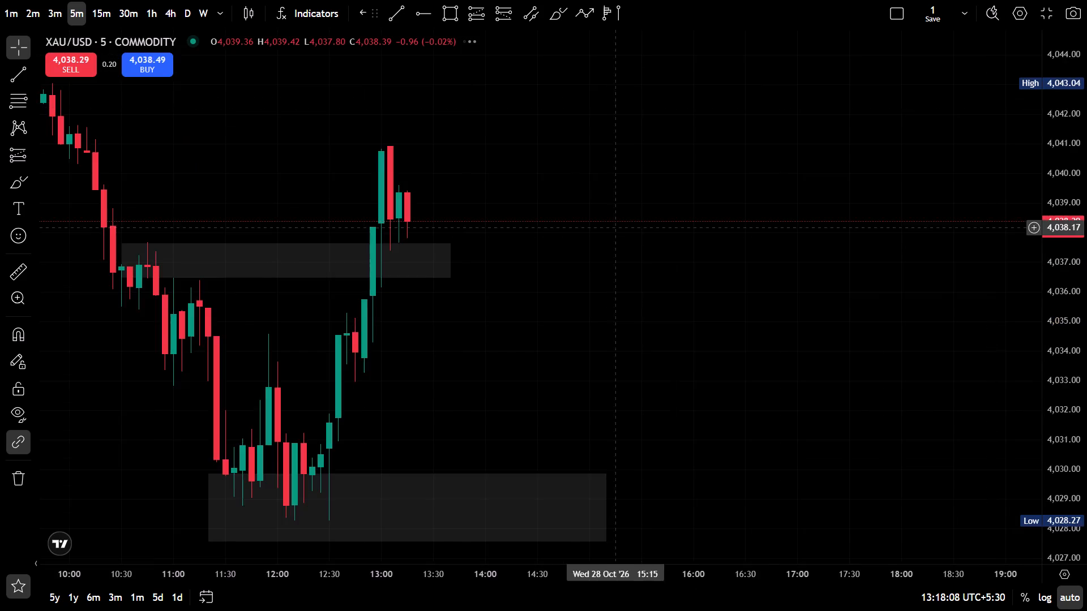
left_click_drag(597, 228, 975, 241)
left_click_drag(1086, 254, 1005, 325)
left_click_drag(895, 287, 897, 156)
left_click_drag(1086, 356, 1081, 166)
left_click_drag(1013, 188, 815, 179)
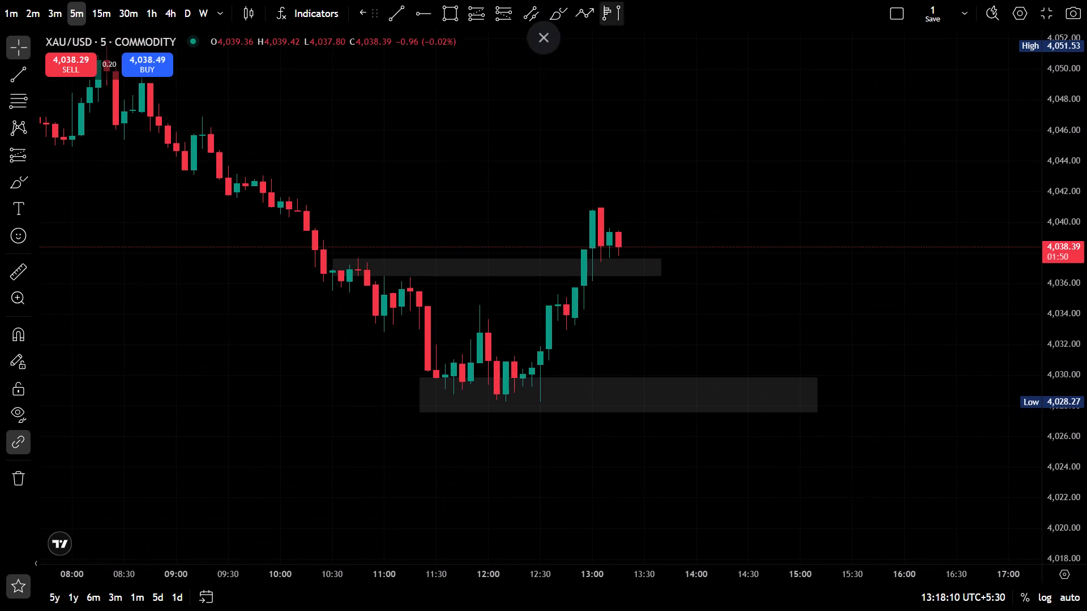
left_click(529, 47)
Switch to TradingView and examine the US Dollar Index around its support zone on the 15-minute and 5-minute charts.
left_click(441, 0)
scroll(717, 321, "up", 3)
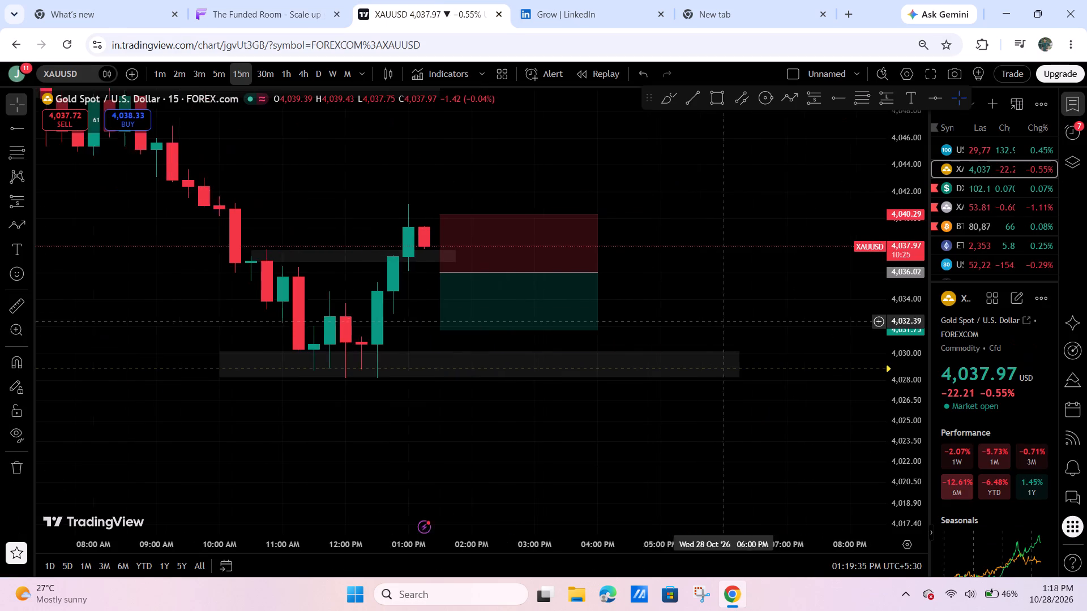
left_click(960, 182)
scroll(608, 308, "down", 6)
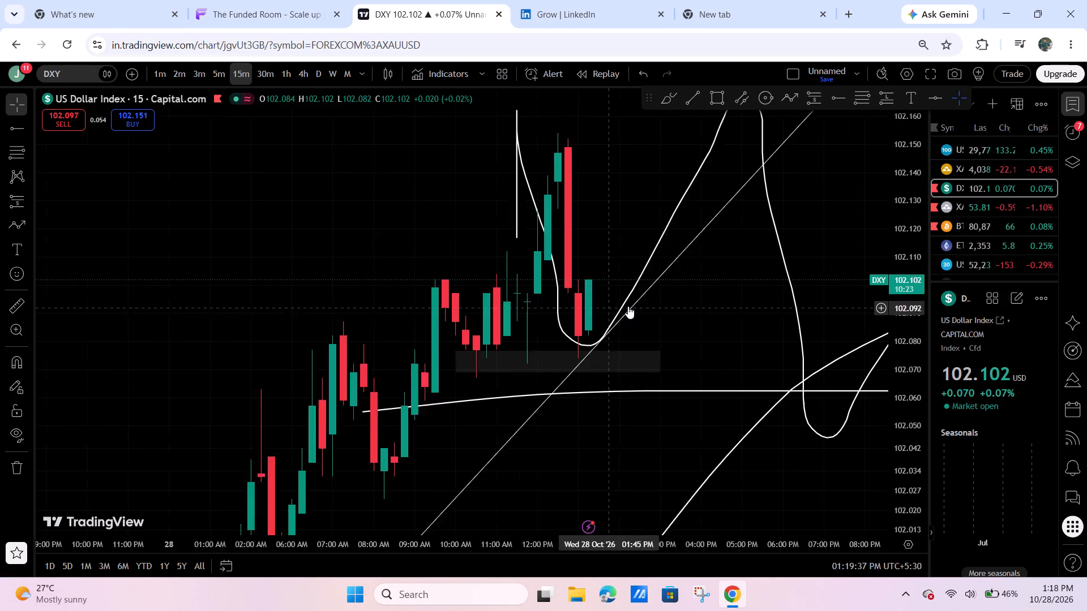
left_click_drag(886, 185, 863, 309)
left_click_drag(862, 304, 866, 203)
left_click_drag(900, 177, 864, 272)
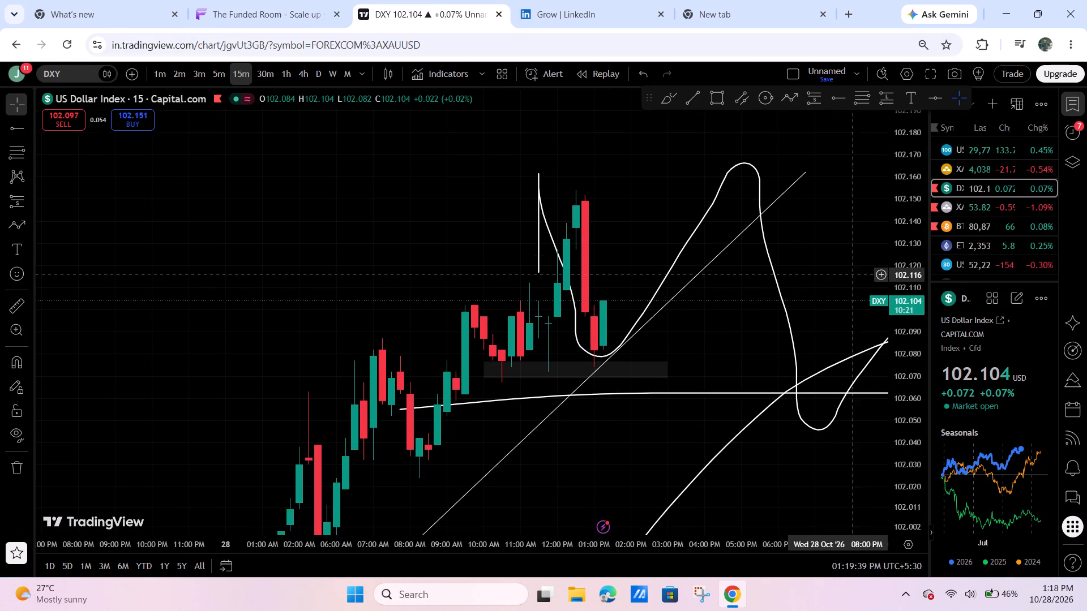
left_click(834, 276)
left_click(216, 75)
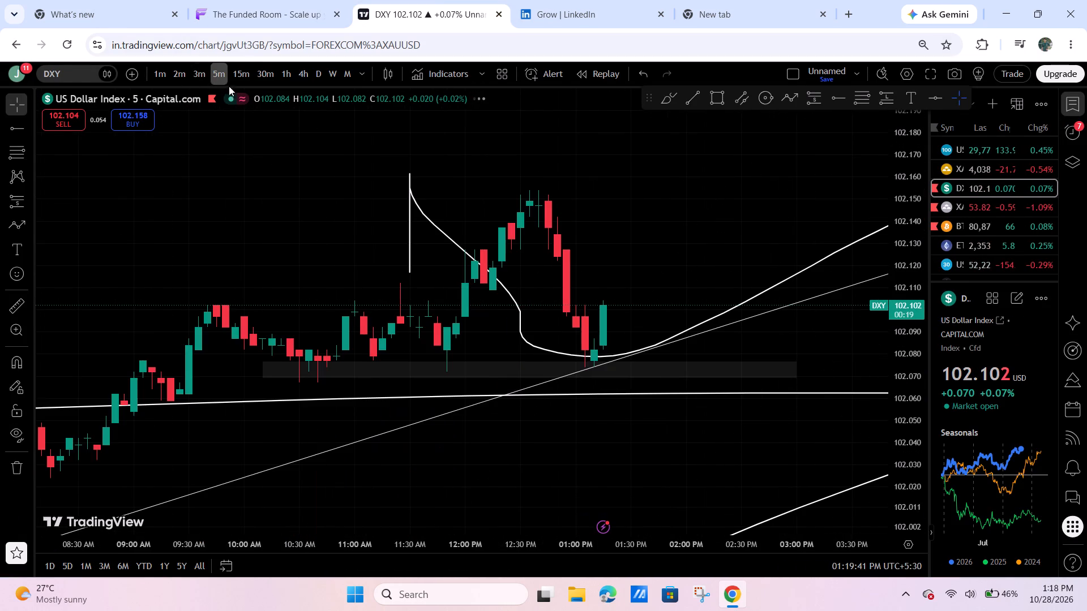
Examine the US Tech 100 pullback and the support zone below it on the 5-minute chart.
left_click(972, 141)
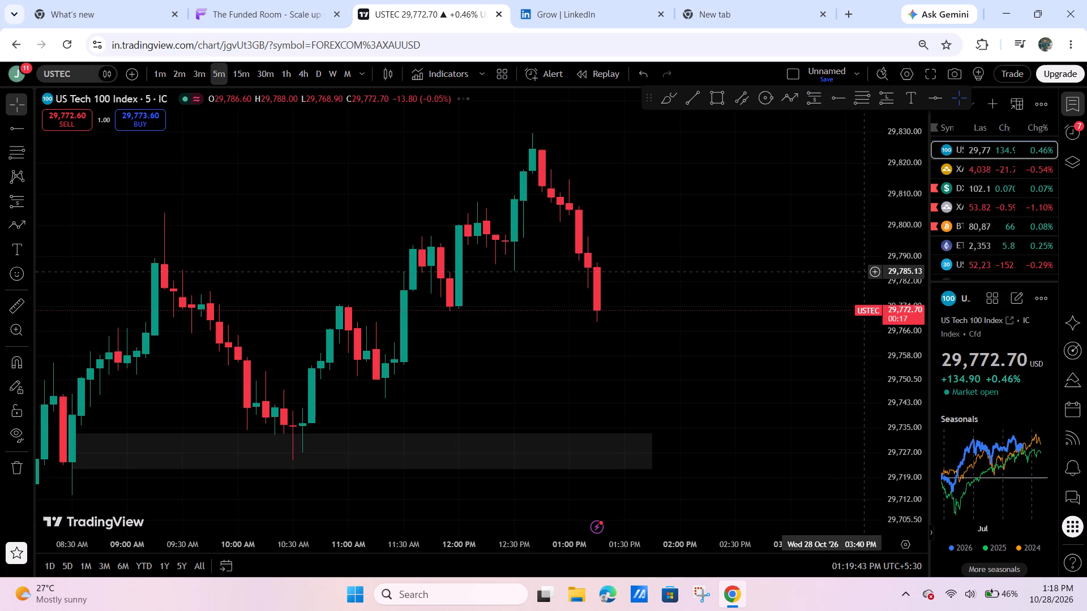
scroll(675, 290, "down", 3)
left_click_drag(914, 356, 897, 233)
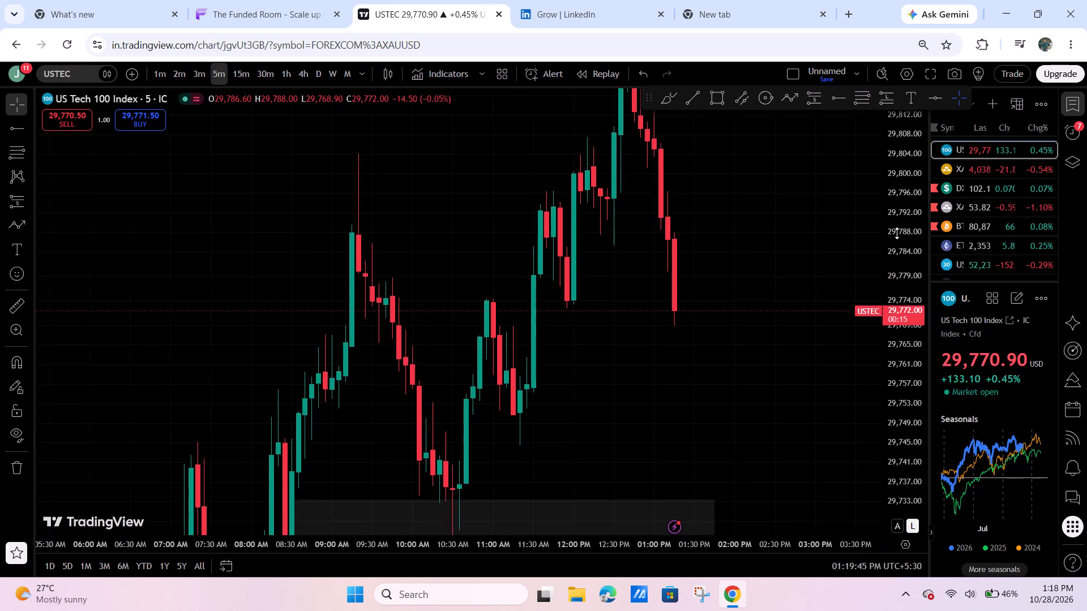
left_click_drag(897, 233, 876, 356)
left_click_drag(837, 361, 734, 331)
scroll(795, 331, "down", 5)
left_click_drag(902, 265, 753, 326)
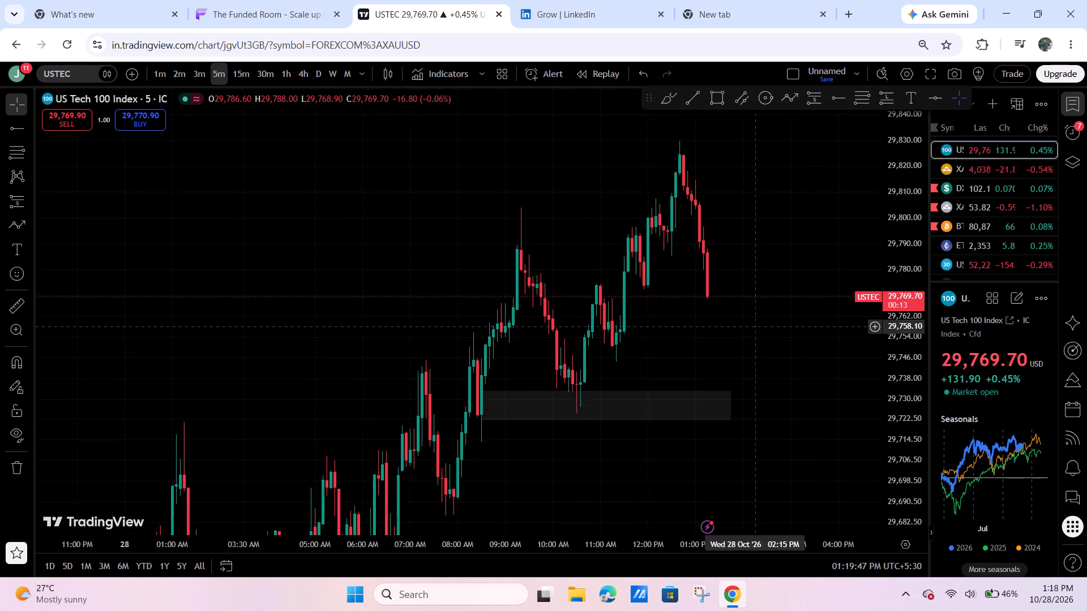
left_click_drag(750, 326, 696, 325)
scroll(706, 330, "up", 3)
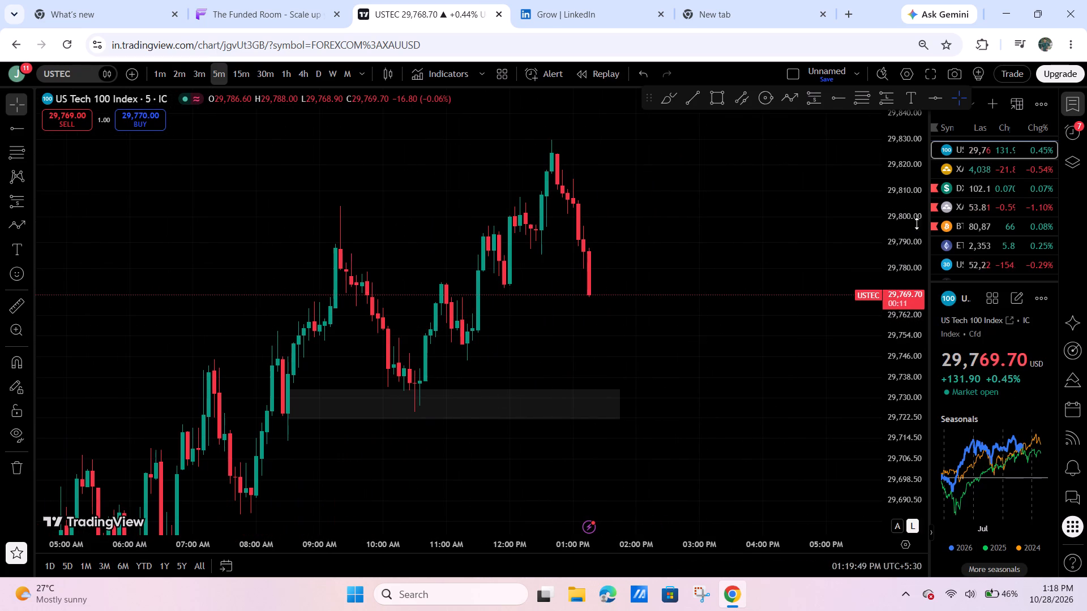
Extend the US Tech 100 support zone forward in time to about 3:10 PM on 28 October.
left_click_drag(911, 231, 889, 297)
left_click_drag(742, 315, 919, 269)
left_click_drag(902, 256, 889, 303)
left_click_drag(854, 299, 725, 291)
left_click_drag(682, 329, 708, 331)
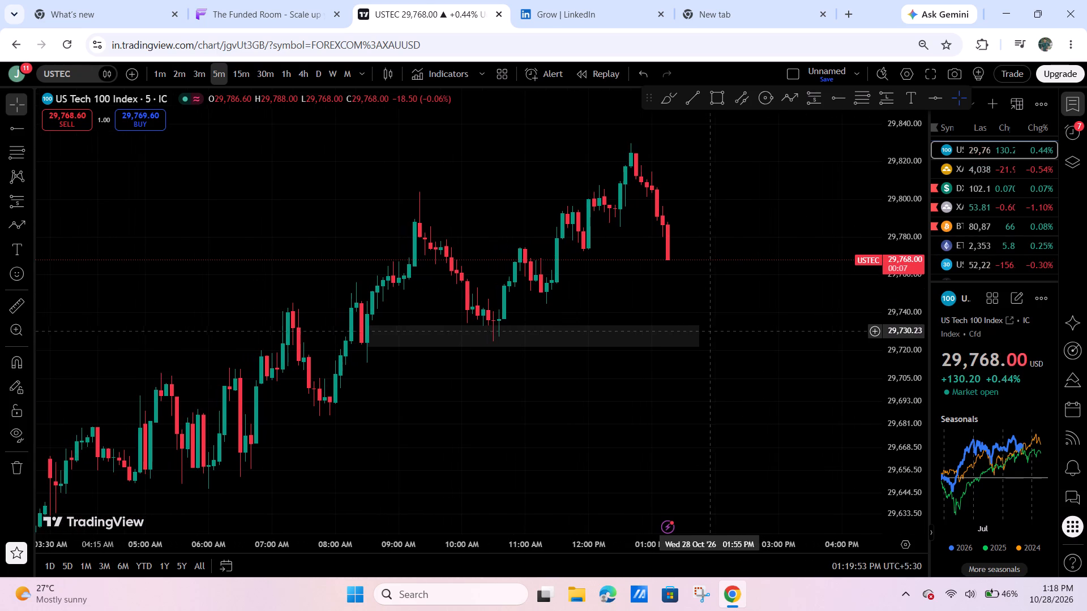
left_click_drag(699, 328, 791, 325)
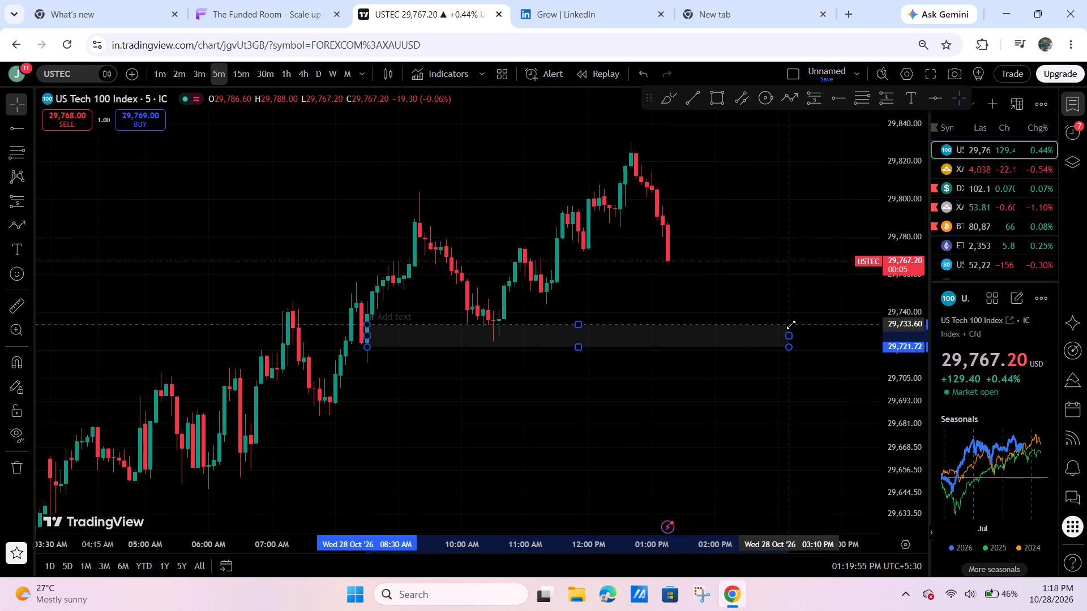
left_click_drag(791, 325, 790, 324)
Measure the US Tech 100 price range from about 29,740 up to the level of the recent high near 29,830.
left_click_drag(755, 214, 687, 266)
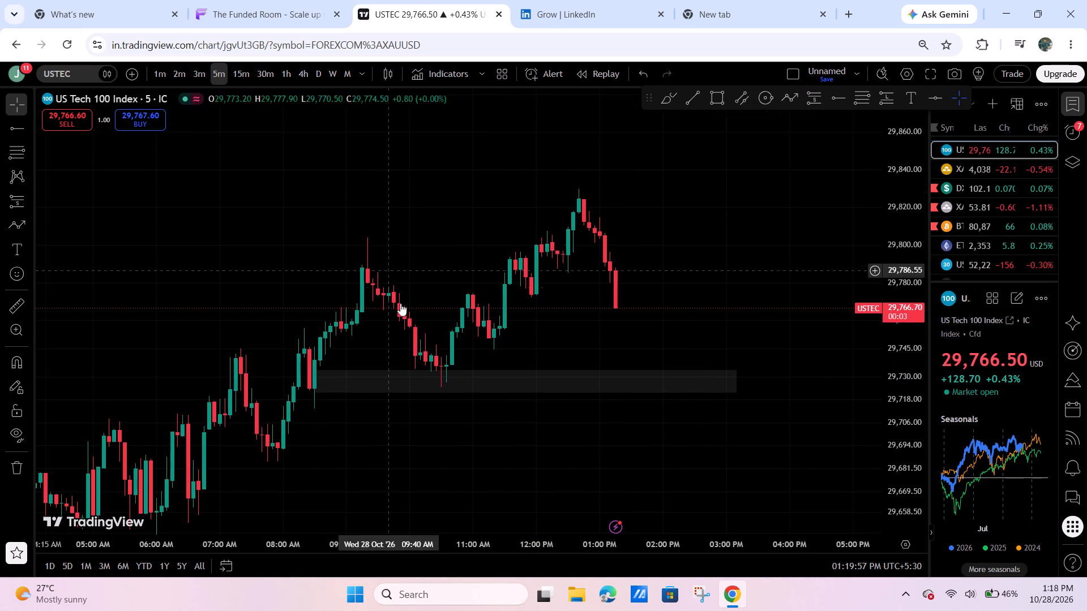
left_click_drag(664, 235, 746, 231)
left_click_drag(734, 261, 589, 206)
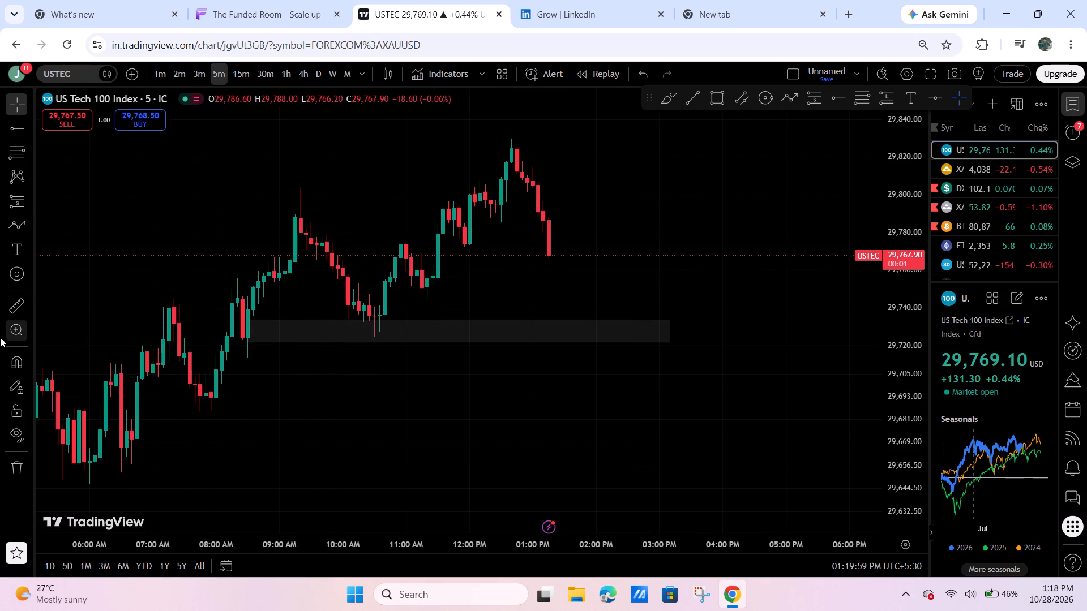
left_click(27, 303)
left_click(417, 309)
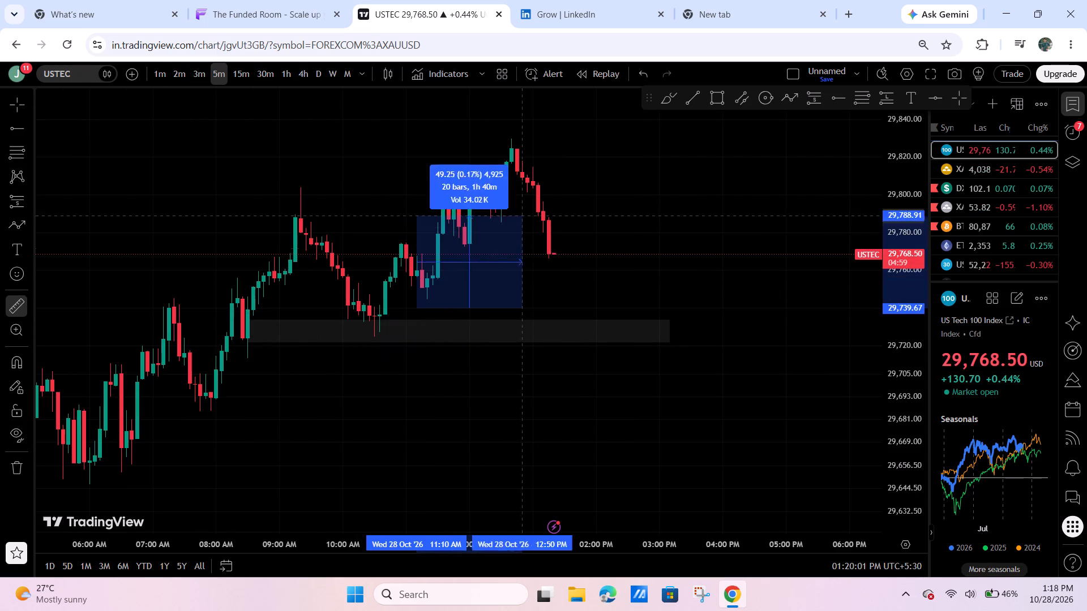
left_click(603, 137)
left_click_drag(718, 166, 735, 206)
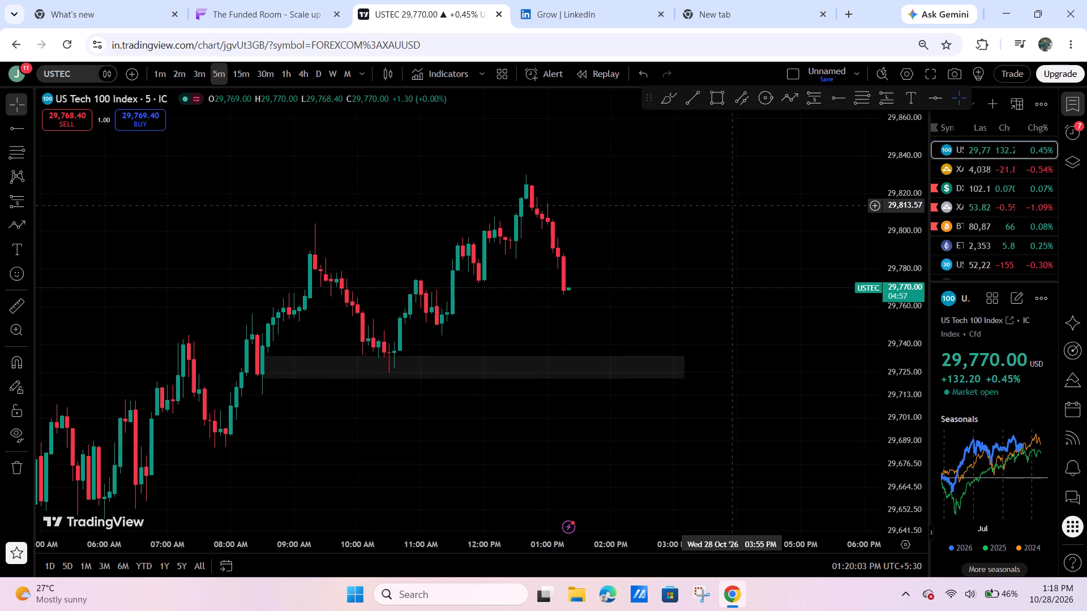
Switch to The Funded Room, set the order side to Buy / Long and open the USTECH100 market.
left_click(276, 0)
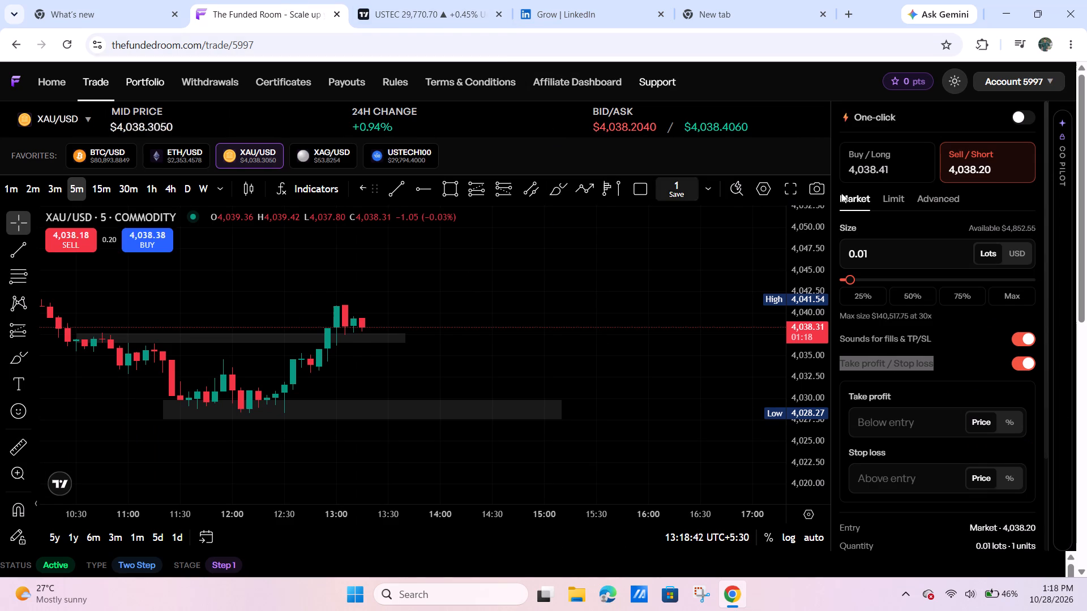
left_click(870, 162)
left_click(386, 154)
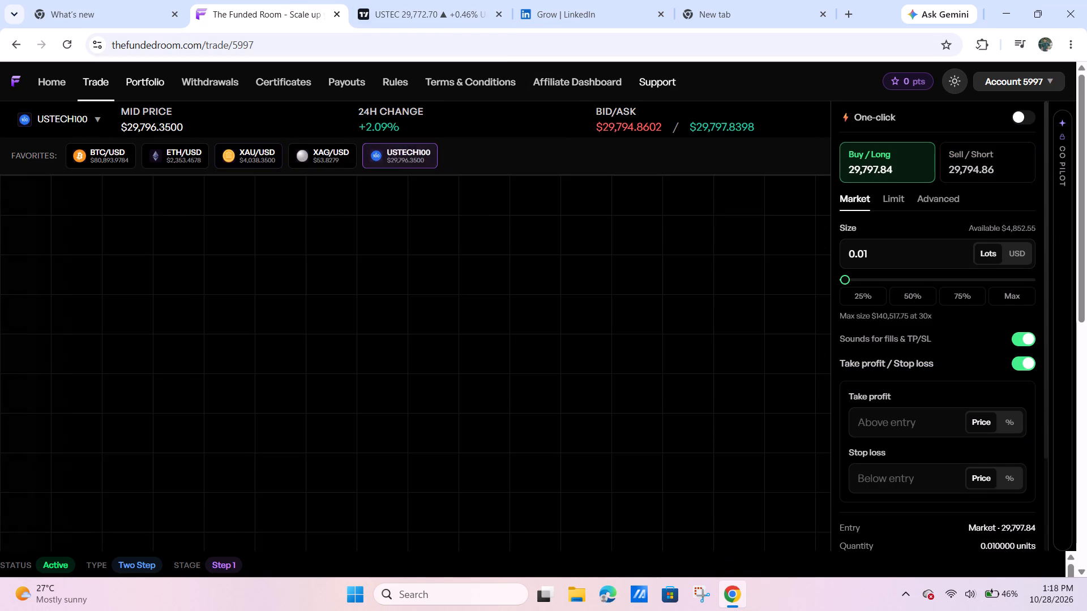
Draw a rectangle zone on the full-screen USTECH100 5-minute chart from about 29,756.9 to 29,750.3, spanning 08:45 to 15:50 on 28 October.
scroll(731, 360, "up", 5)
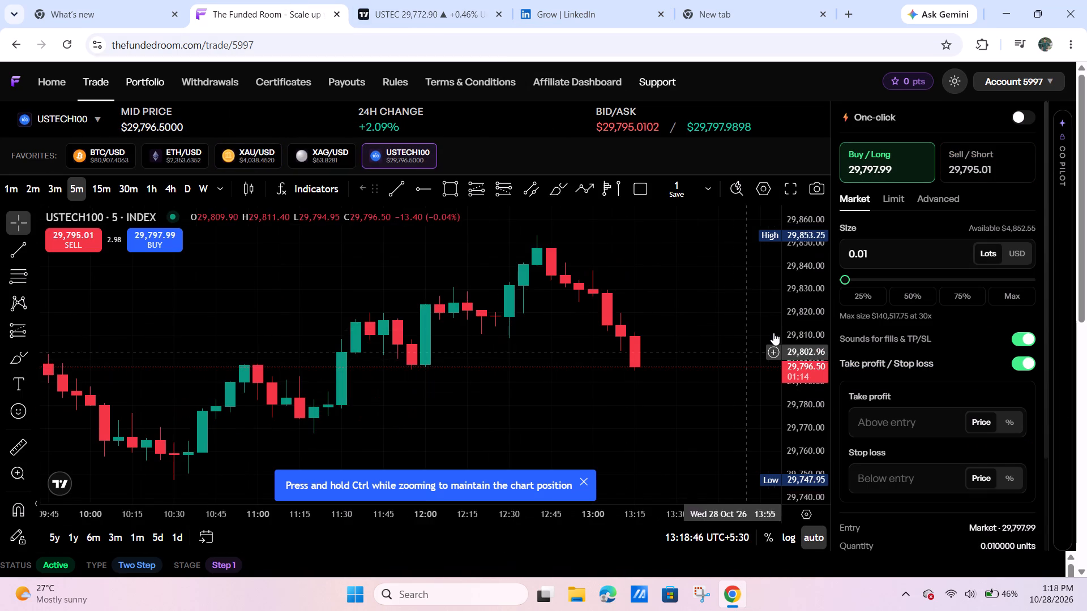
scroll(804, 313, "up", 1)
left_click_drag(804, 320, 776, 370)
left_click_drag(723, 377, 589, 391)
scroll(533, 281, "down", 6)
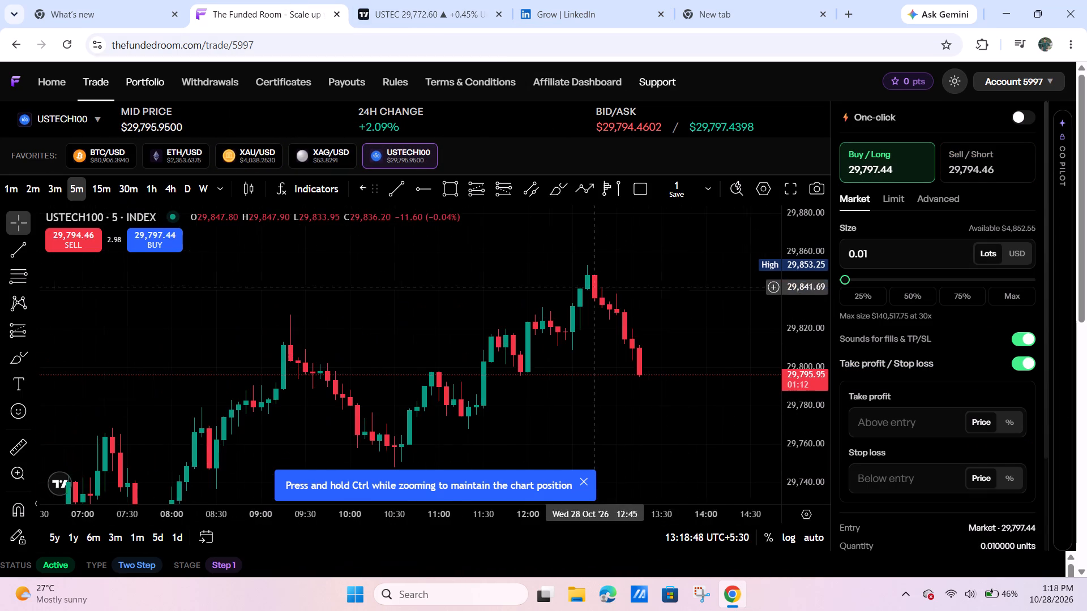
left_click(791, 189)
left_click_drag(1086, 298, 1086, 77)
left_click_drag(975, 348, 861, 220)
left_click_drag(1086, 97, 1042, 361)
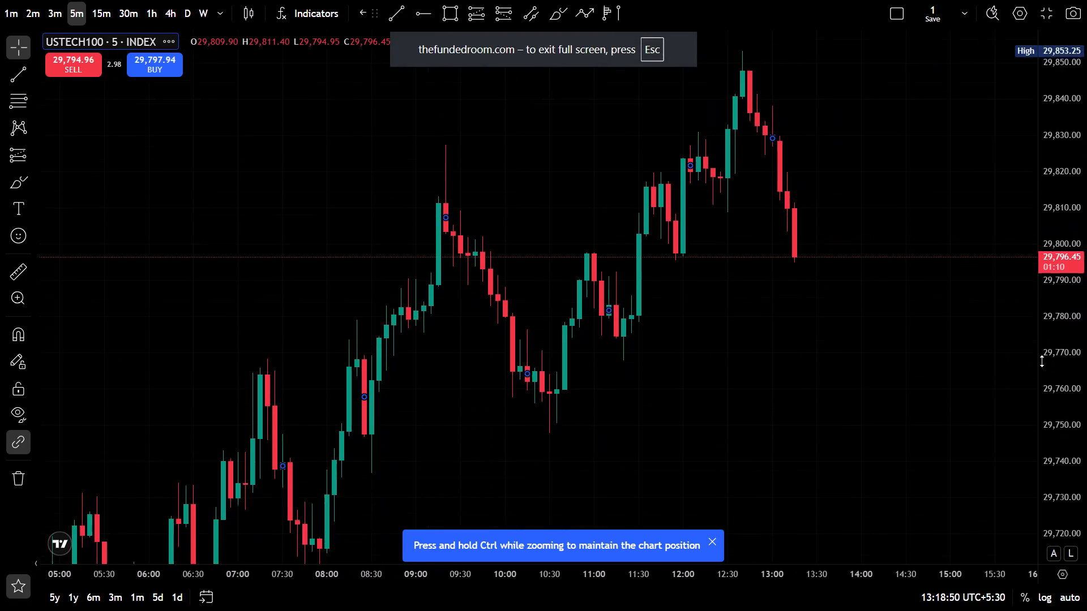
left_click_drag(1042, 361, 987, 470)
left_click_drag(927, 446, 752, 395)
left_click(455, 12)
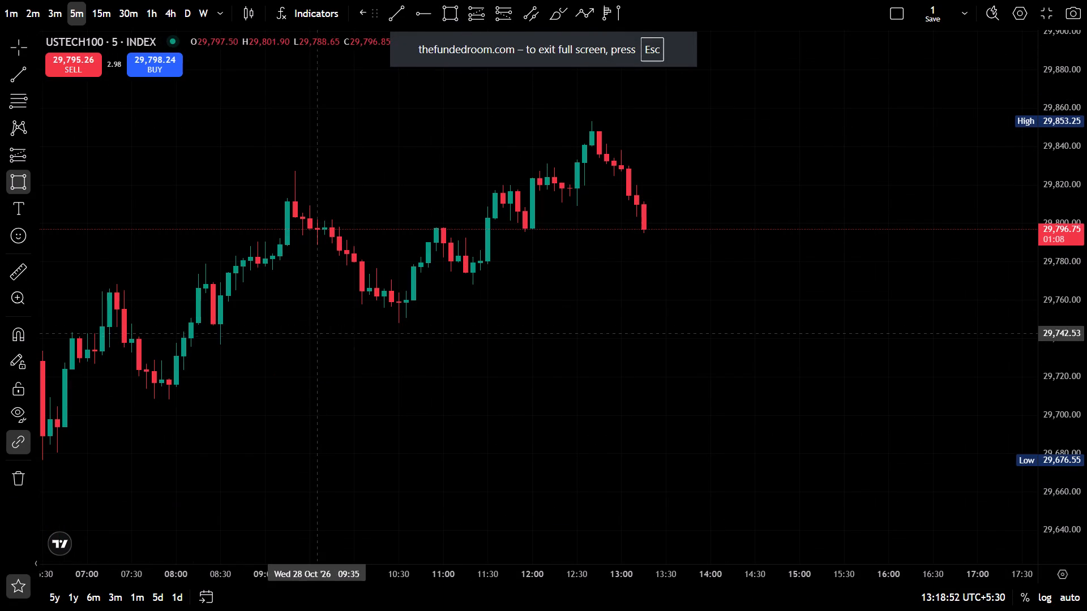
left_click_drag(244, 305, 263, 310)
left_click(872, 319)
scroll(700, 320, "down", 5)
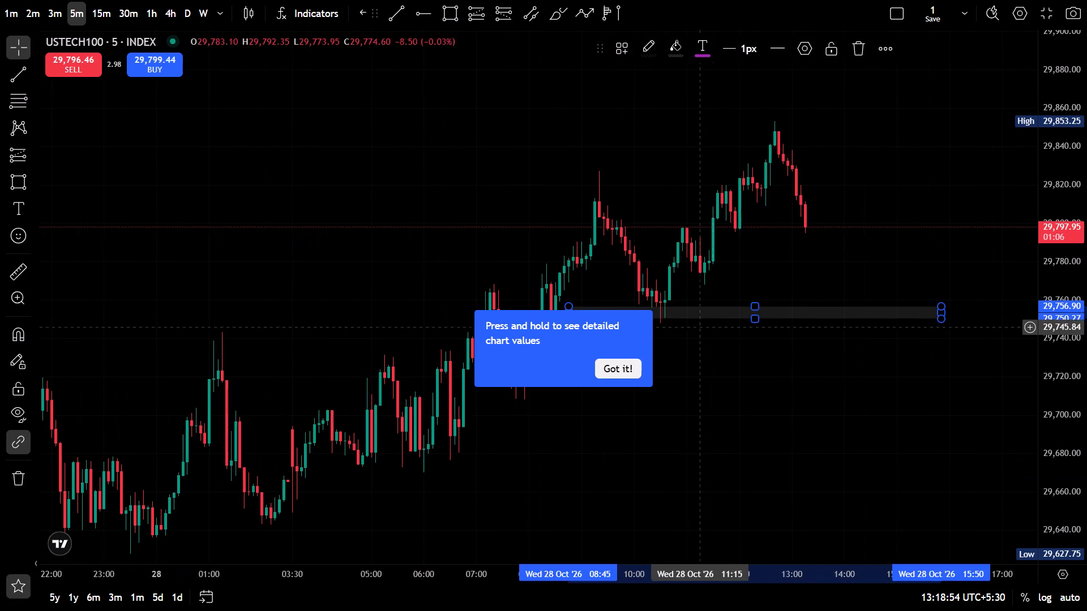
Dismiss the chart tip and draw a rectangle zone around the recent high, from about 29,855 to 29,846, spanning about 09:45 to 16:35 on 28 October.
left_click_drag(789, 403, 755, 393)
left_click(628, 369)
left_click_drag(896, 405, 1014, 326)
left_click_drag(1086, 238, 1055, 326)
scroll(913, 364, "down", 2)
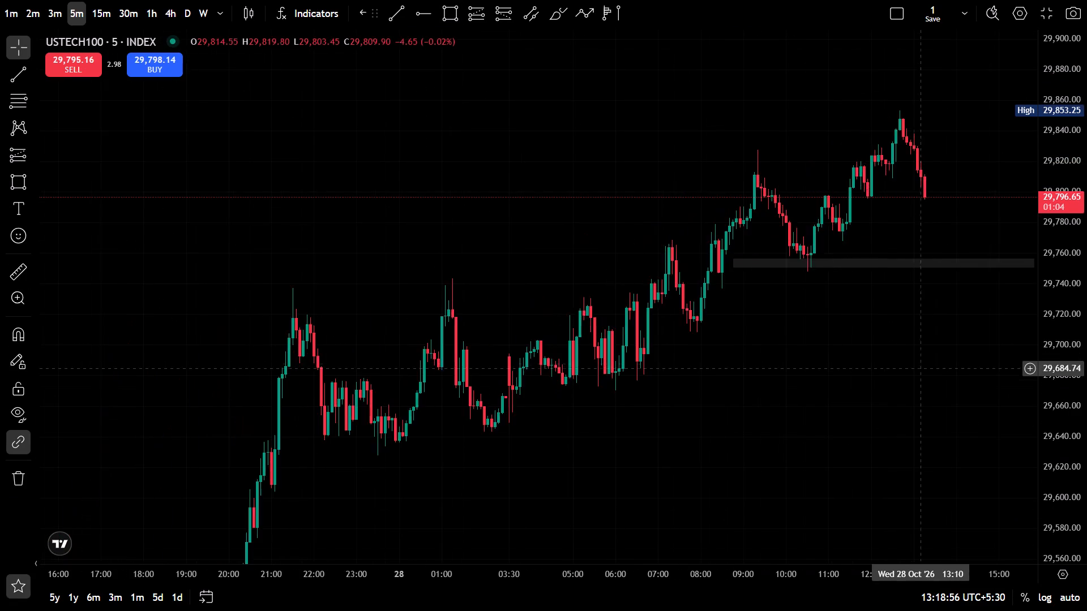
left_click_drag(968, 365, 834, 412)
left_click_drag(806, 395, 710, 363)
left_click_drag(793, 192, 784, 205)
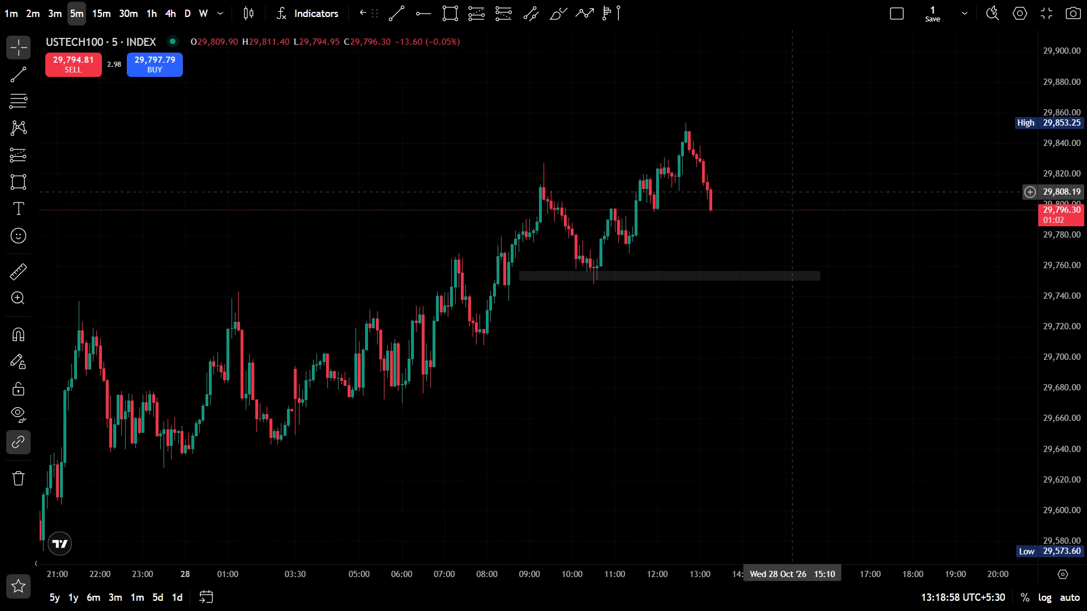
left_click_drag(784, 205, 758, 243)
left_click(458, 14)
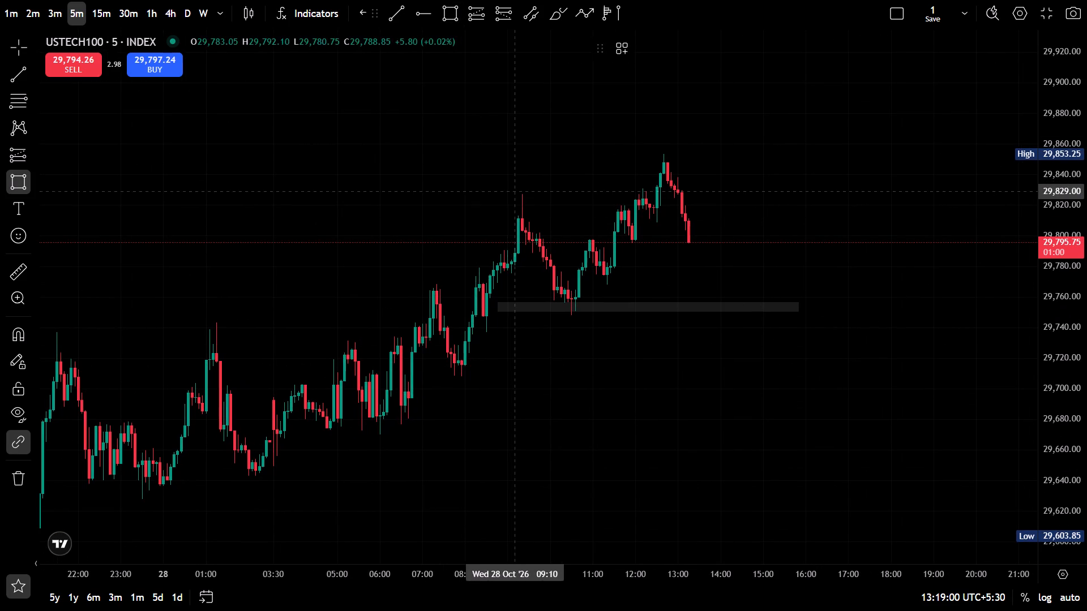
left_click(541, 150)
left_click(829, 166)
Raise the upper edge of the lower USTECH100 support zone to about 29,760.
left_click_drag(831, 193, 767, 207)
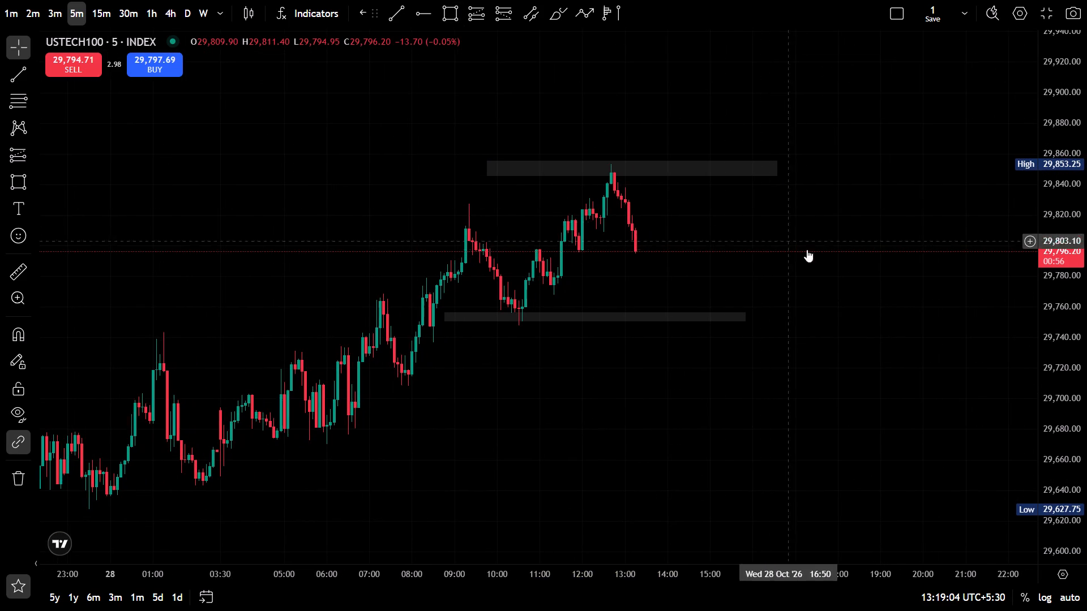
left_click_drag(812, 248, 849, 239)
left_click_drag(614, 306, 622, 302)
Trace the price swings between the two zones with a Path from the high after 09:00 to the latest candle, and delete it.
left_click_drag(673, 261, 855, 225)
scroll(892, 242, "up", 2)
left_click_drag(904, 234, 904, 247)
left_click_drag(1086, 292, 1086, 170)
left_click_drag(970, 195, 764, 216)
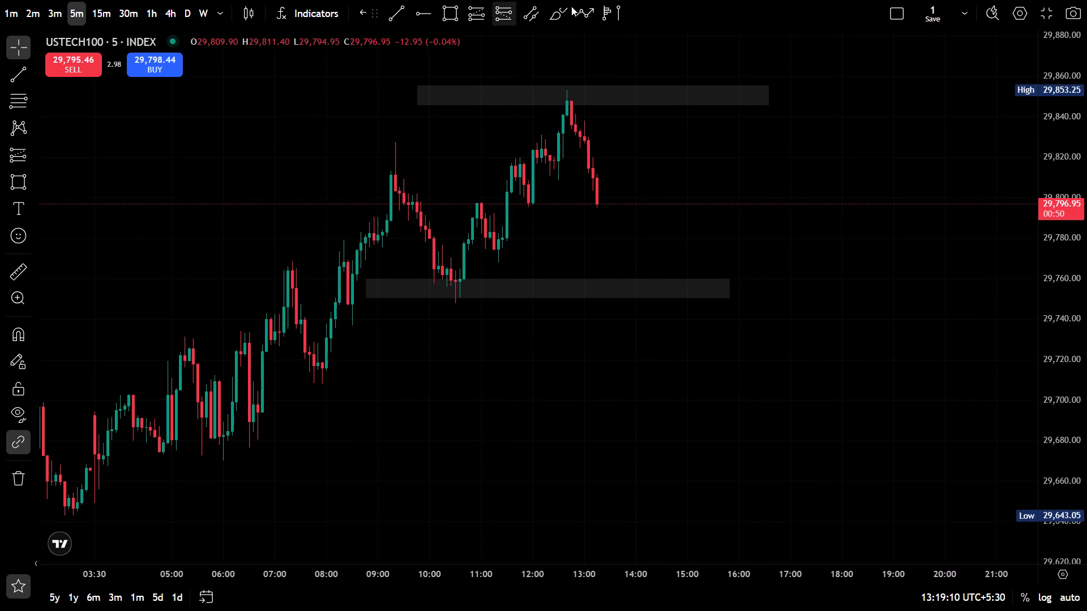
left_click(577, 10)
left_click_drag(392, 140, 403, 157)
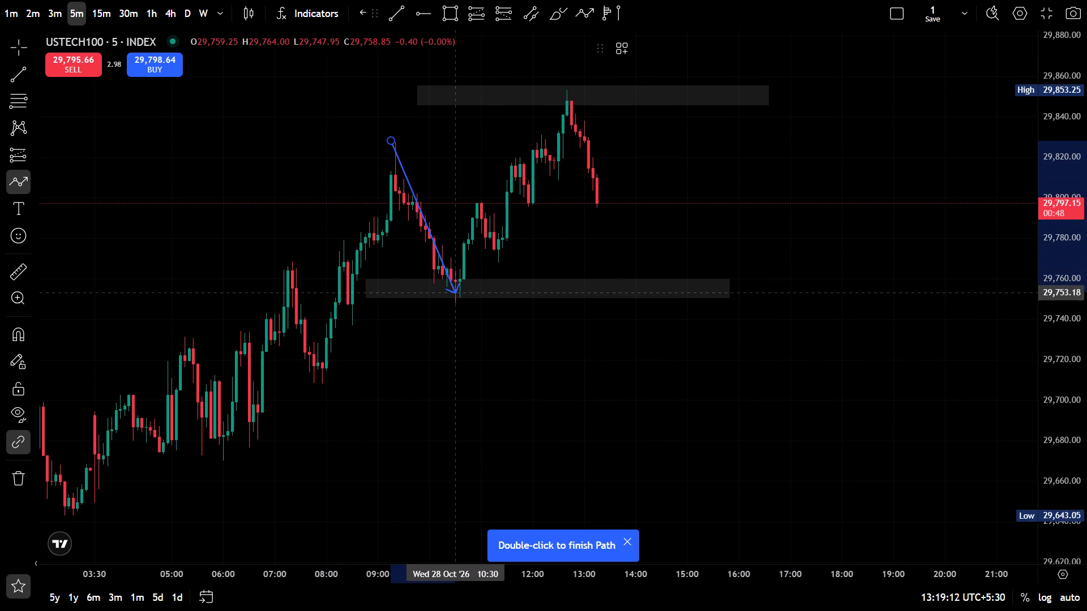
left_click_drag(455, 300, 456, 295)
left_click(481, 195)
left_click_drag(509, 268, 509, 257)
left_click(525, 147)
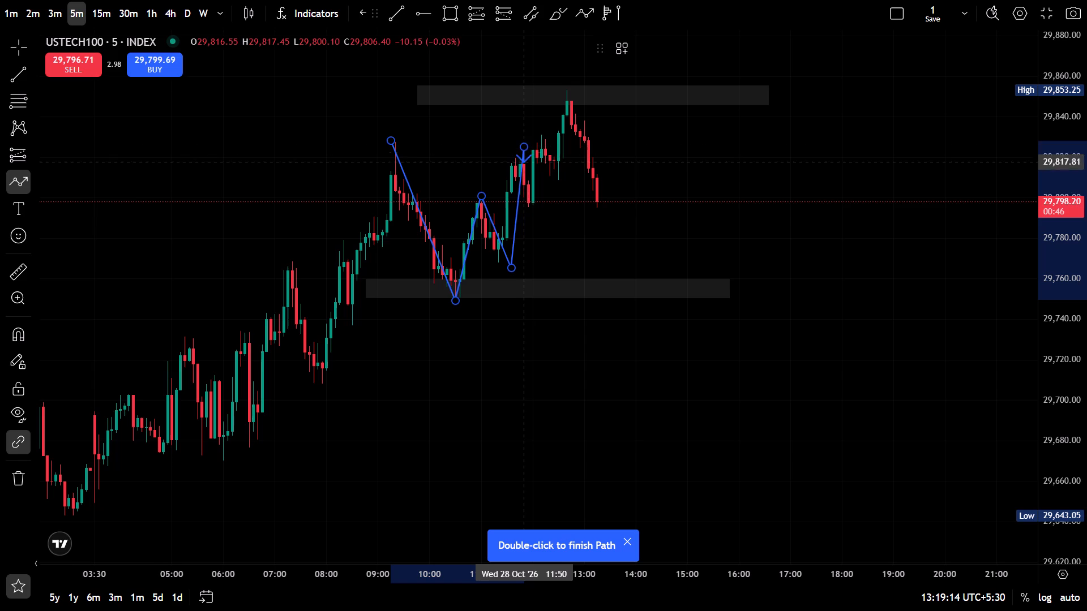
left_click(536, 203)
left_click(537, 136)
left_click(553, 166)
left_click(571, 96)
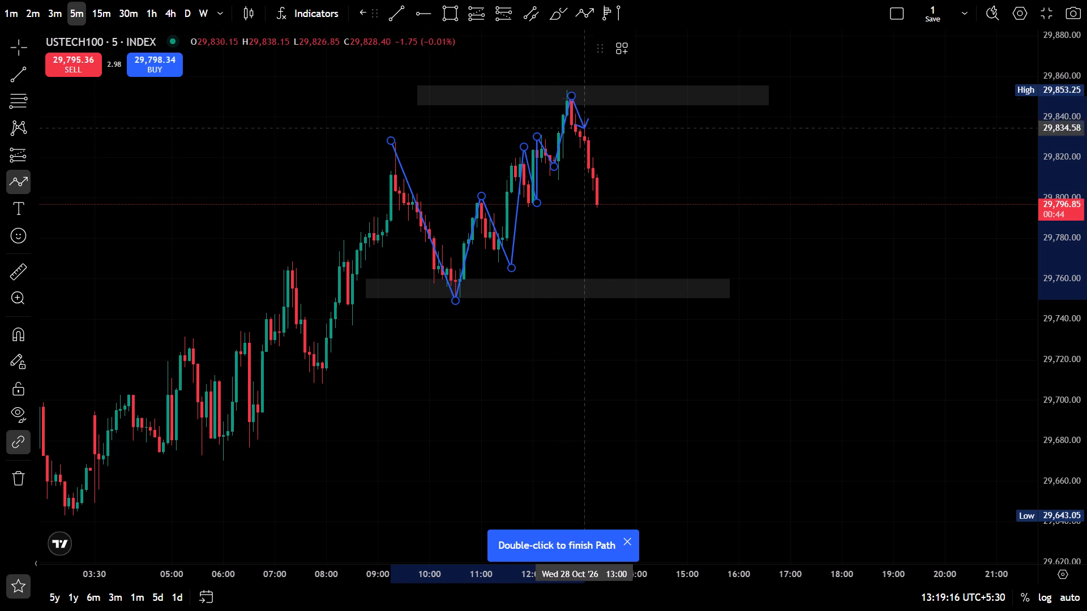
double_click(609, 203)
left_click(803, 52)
Examine the USTECH100 5-minute price action between the zone at the recent high and the support zone near 29,755.
left_click_drag(785, 169, 1041, 170)
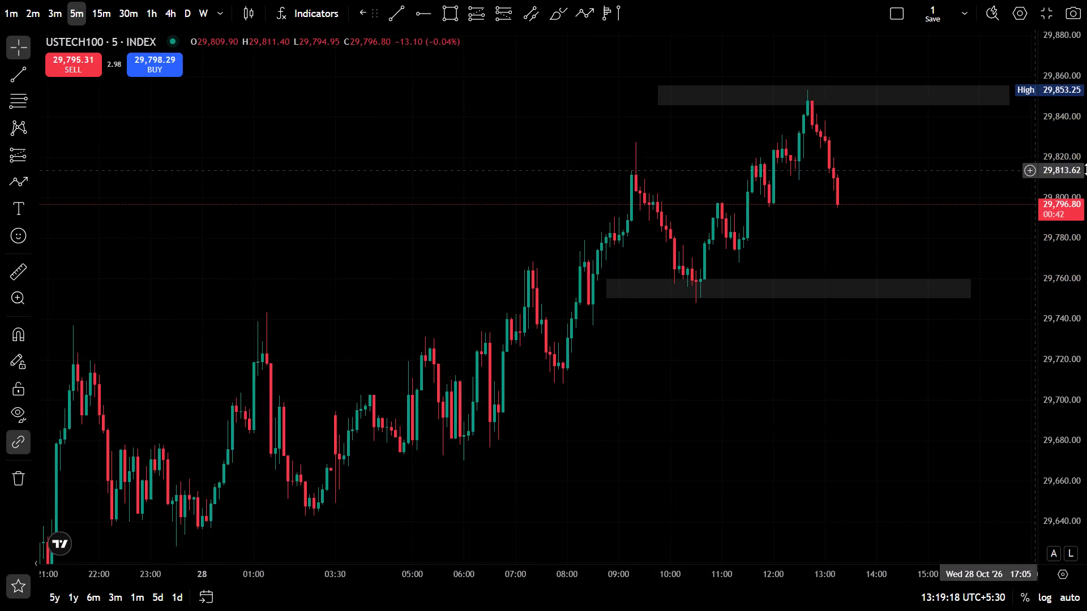
left_click_drag(1086, 169, 1077, 57)
left_click_drag(1002, 154, 939, 195)
scroll(846, 256, "up", 7)
left_click_drag(806, 251, 756, 302)
left_click_drag(806, 303, 940, 291)
left_click_drag(1086, 245, 1043, 294)
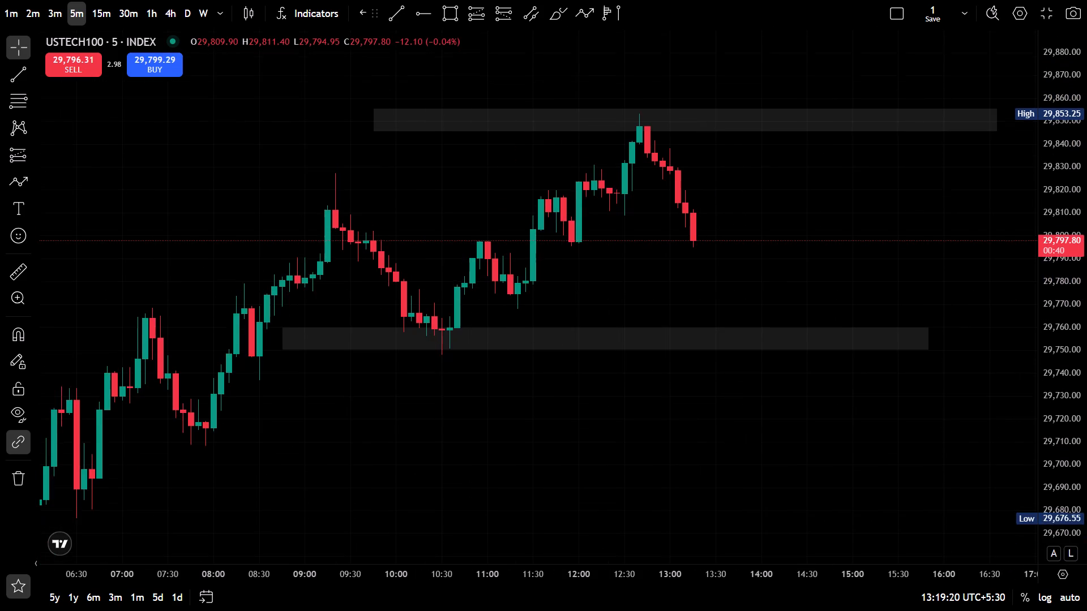
left_click_drag(1043, 294, 1052, 294)
left_click_drag(984, 286, 959, 291)
left_click_drag(896, 283, 973, 283)
left_click_drag(1086, 255, 1084, 131)
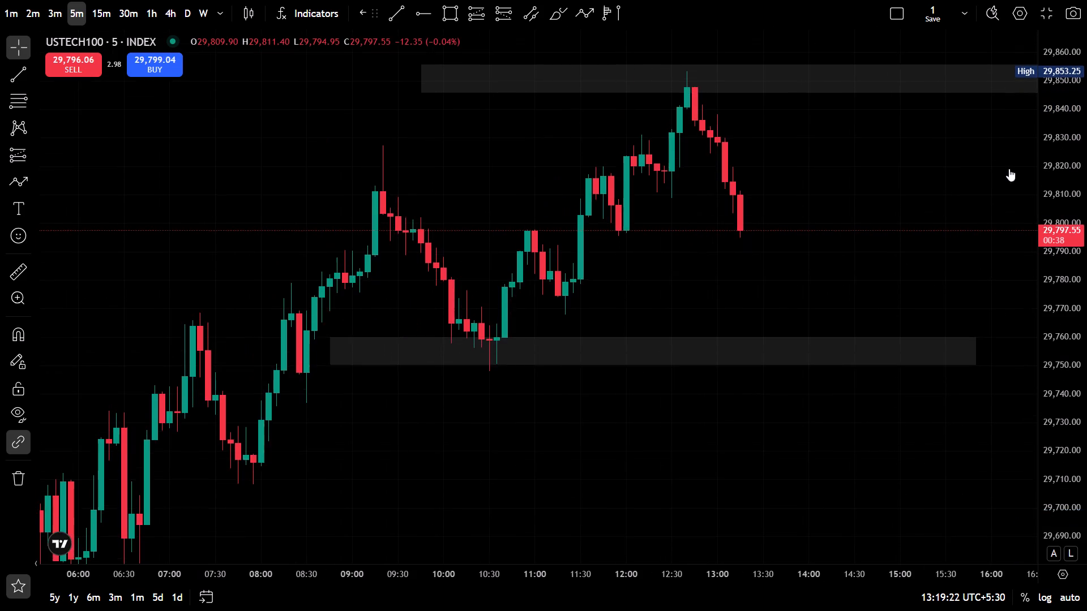
left_click_drag(992, 178, 860, 214)
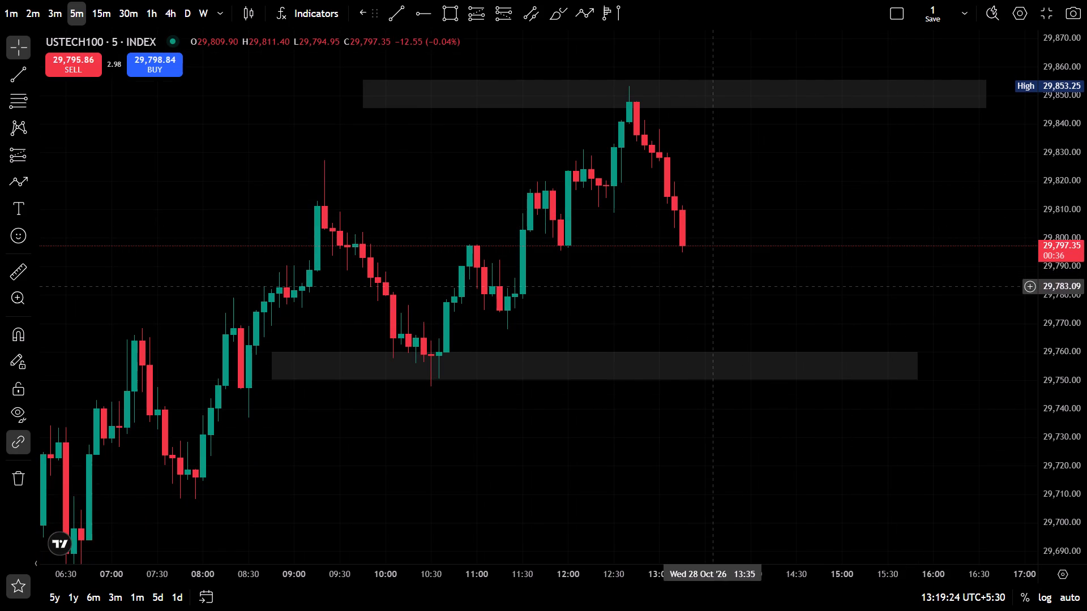
left_click_drag(708, 278, 594, 312)
left_click_drag(587, 314, 738, 315)
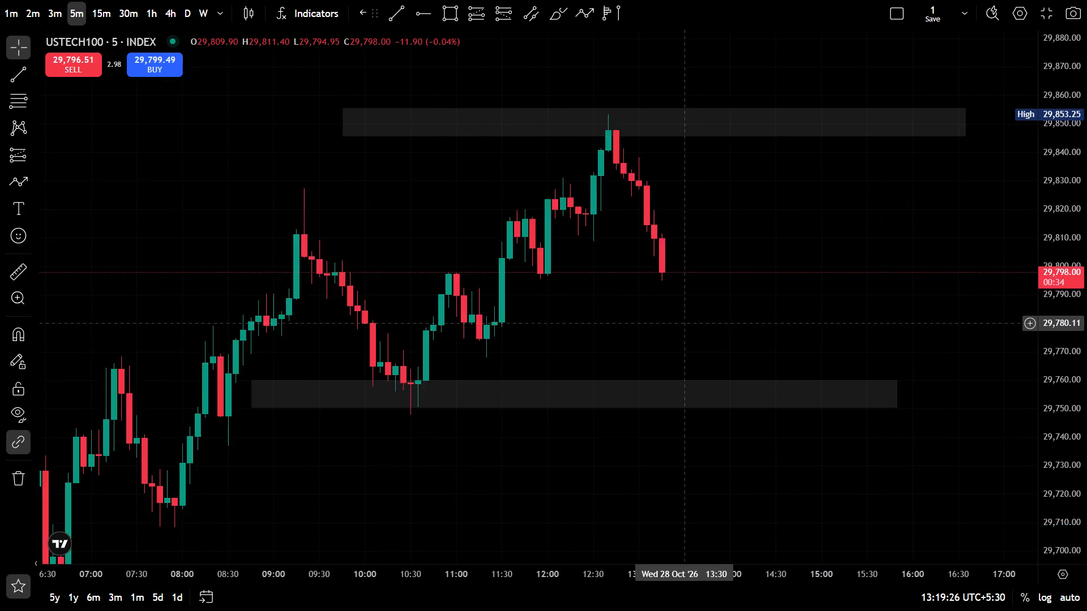
left_click_drag(738, 315, 747, 304)
left_click_drag(751, 300, 849, 269)
left_click_drag(1086, 192, 1014, 267)
left_click_drag(941, 263, 835, 263)
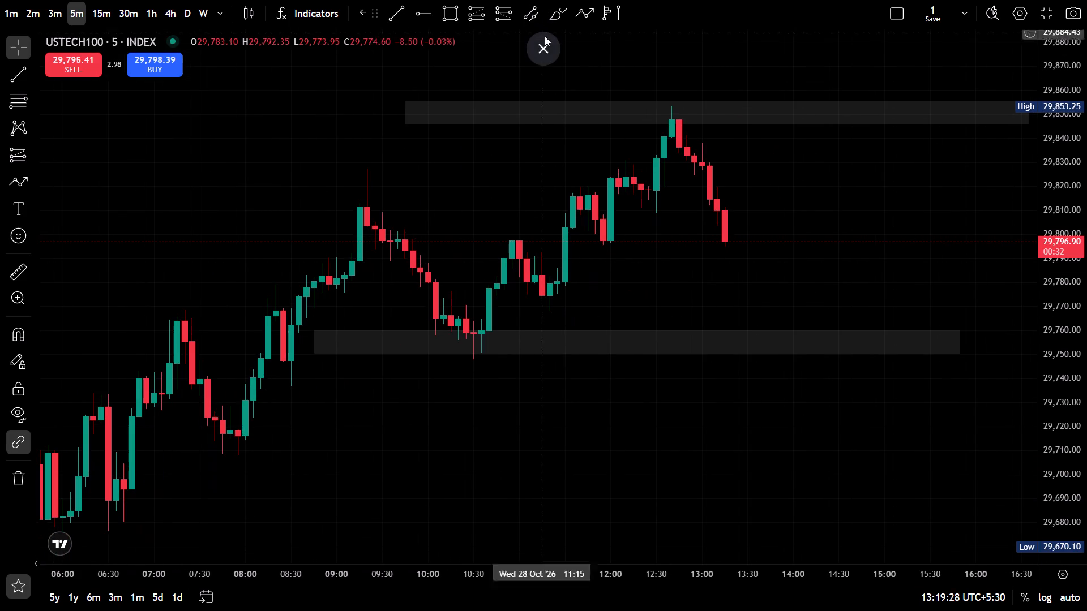
Exit the full-screen view of the USTECH100 chart.
left_click(545, 56)
Compare the 5-minute US Tech 100 chart in TradingView with the USTECH100 chart in The Funded Room.
left_click(335, 0)
left_click(414, 0)
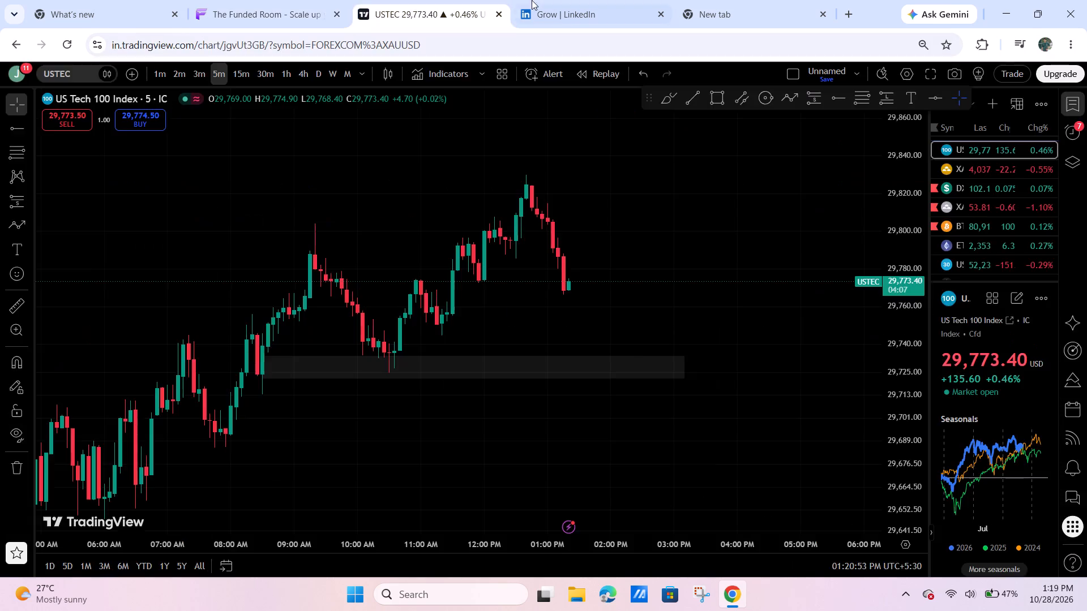
left_click(536, 0)
left_click(204, 0)
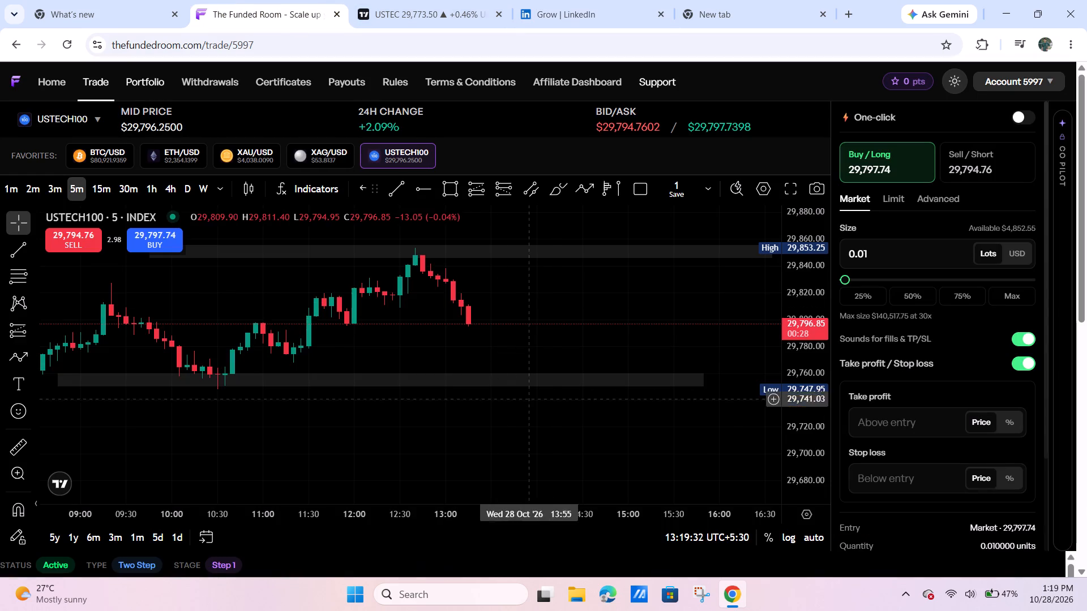
left_click_drag(556, 331, 674, 324)
left_click_drag(794, 329, 786, 243)
left_click_drag(757, 253, 700, 313)
scroll(709, 320, "down", 4)
left_click_drag(811, 367, 806, 224)
left_click_drag(772, 298, 720, 350)
scroll(647, 368, "up", 3)
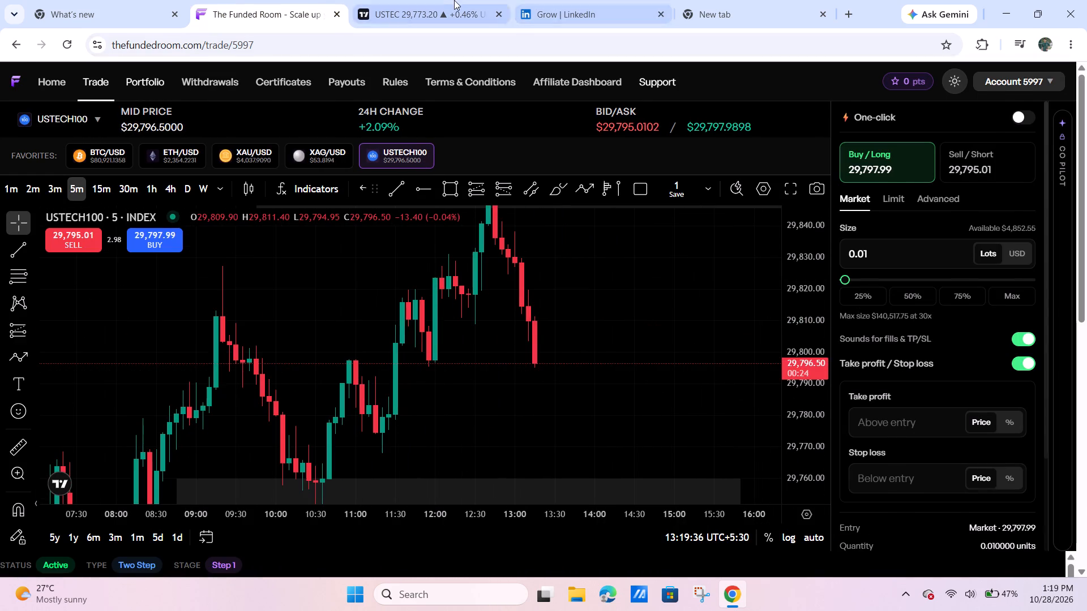
Switch to TradingView and examine US Tech 100 on the 15-minute timeframe around the support zone and the recent high.
left_click(452, 0)
scroll(595, 220, "up", 4)
left_click(241, 78)
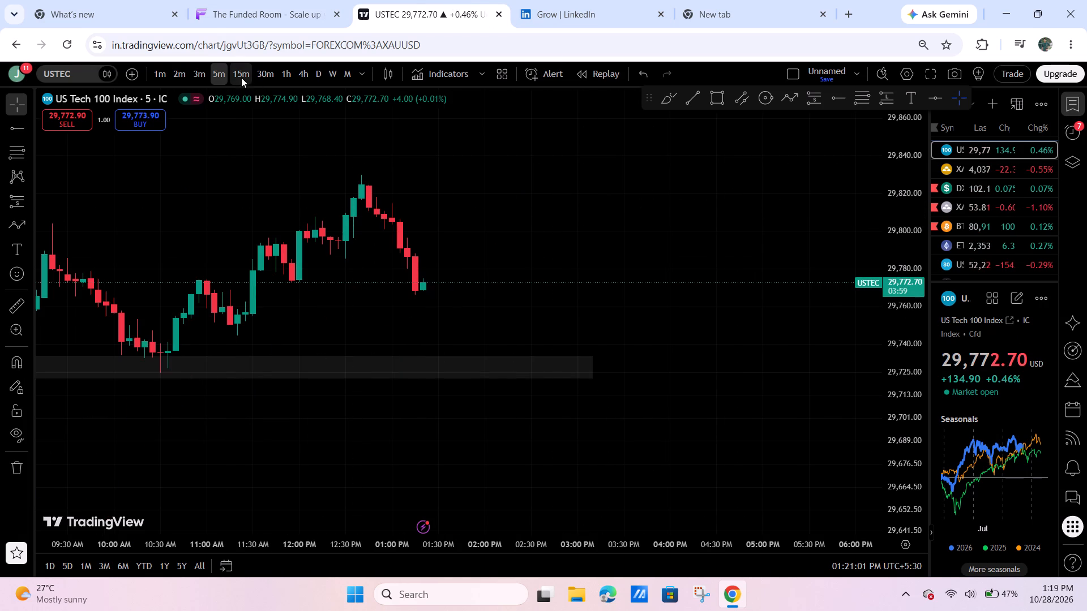
left_click_drag(581, 254, 895, 203)
left_click_drag(904, 272, 879, 348)
left_click_drag(823, 356, 918, 345)
scroll(805, 411, "up", 6)
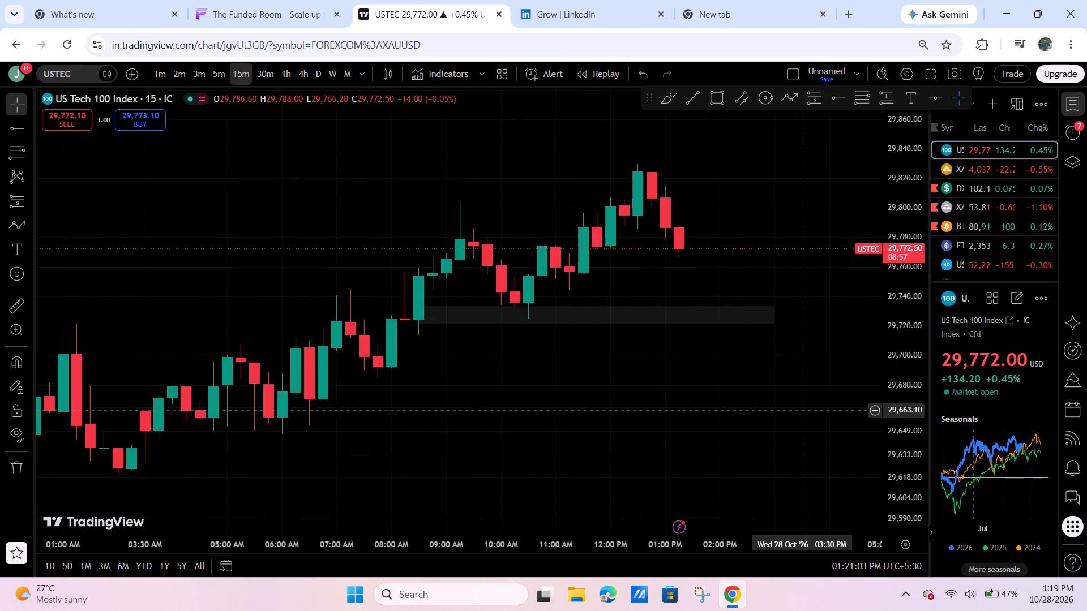
left_click_drag(807, 289, 802, 329)
scroll(833, 316, "down", 3)
left_click_drag(842, 278, 767, 290)
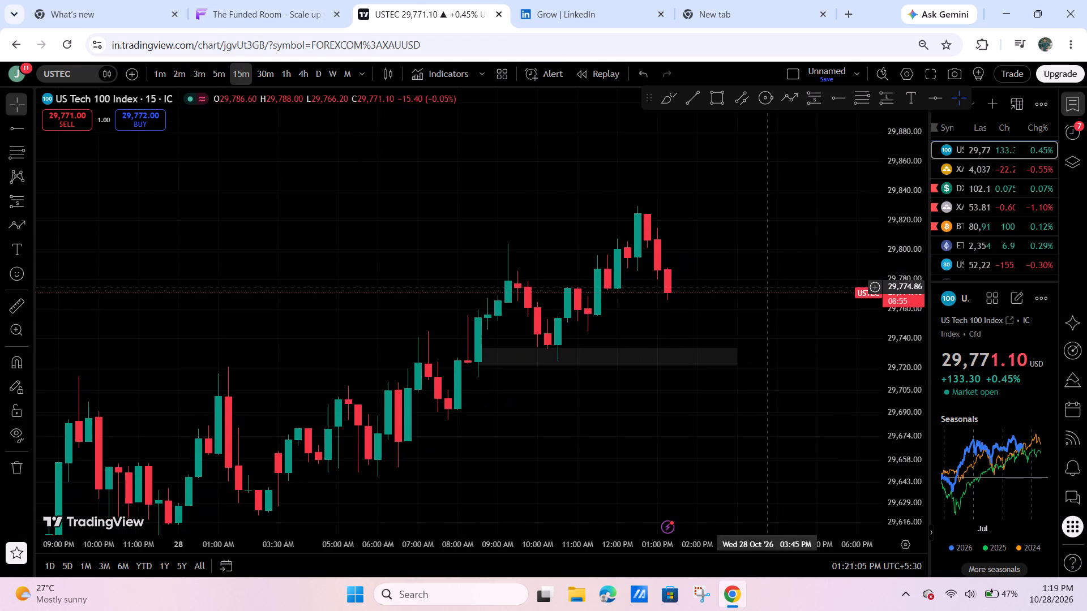
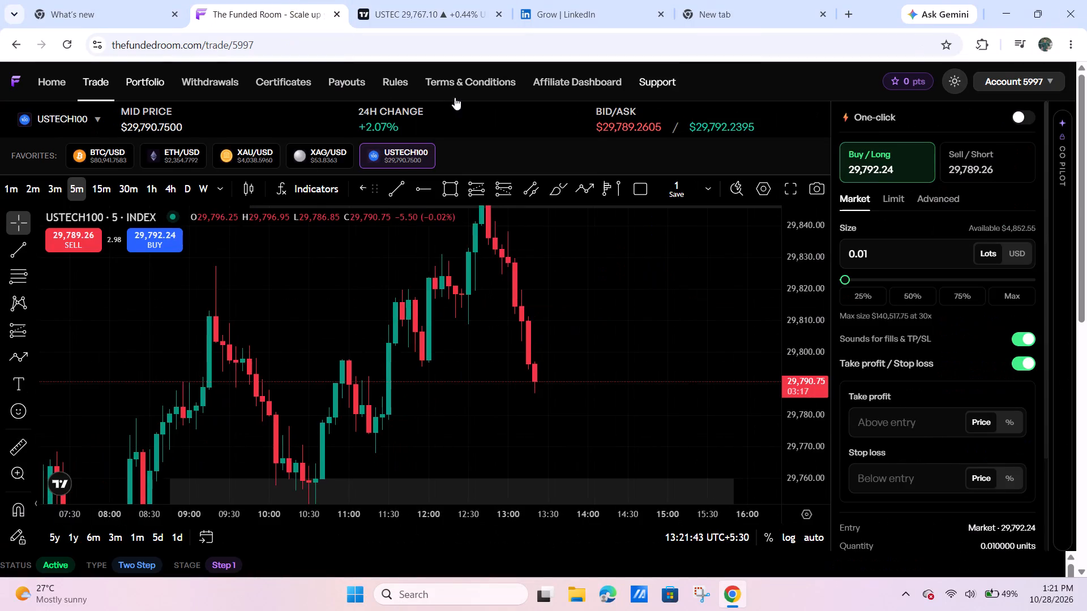
Examine the recent USTECH100 5-minute price action between the zone at the recent high and the support zone below.
scroll(724, 358, "up", 3)
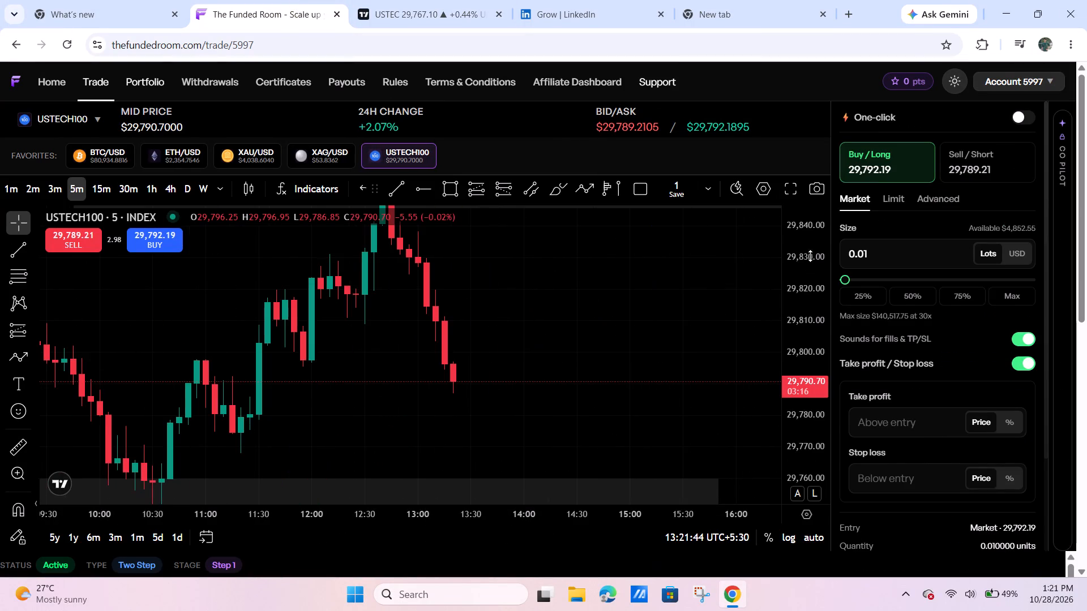
left_click_drag(808, 268, 777, 343)
left_click_drag(638, 365, 777, 339)
scroll(793, 331, "down", 5)
left_click_drag(754, 343, 678, 377)
scroll(638, 379, "down", 5)
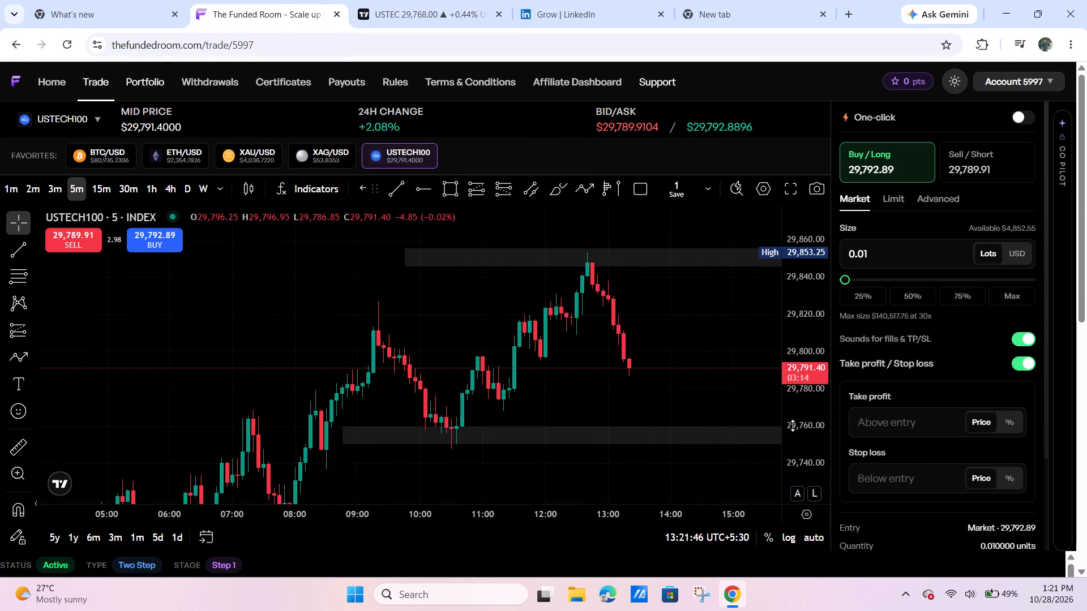
left_click_drag(801, 427, 806, 386)
left_click_drag(742, 387, 837, 298)
left_click_drag(850, 256, 828, 341)
left_click_drag(813, 304, 807, 378)
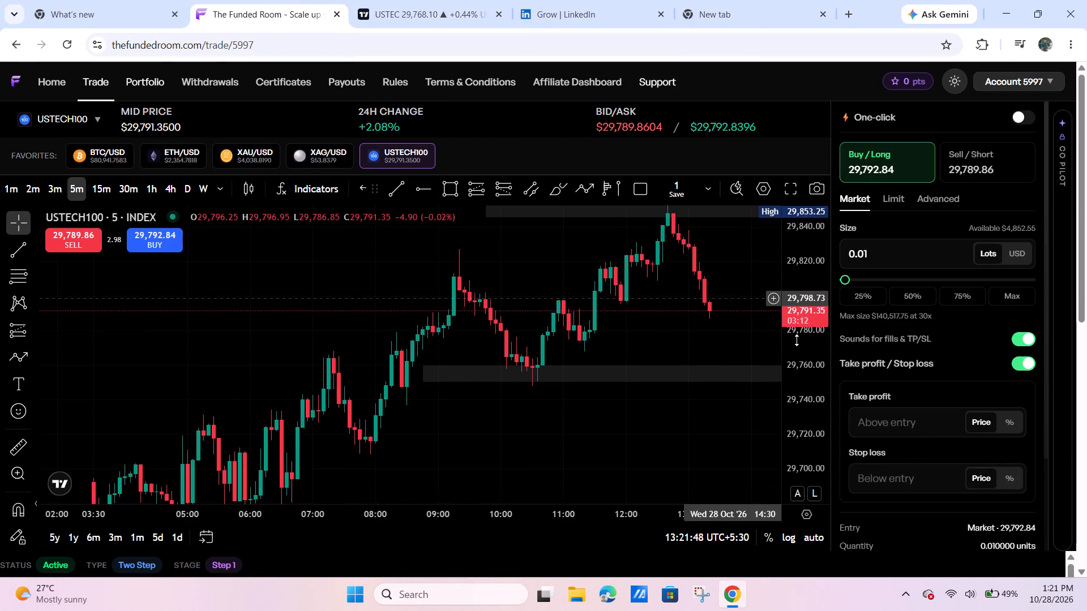
left_click_drag(791, 328, 732, 381)
scroll(729, 362, "down", 2)
left_click_drag(752, 321, 685, 332)
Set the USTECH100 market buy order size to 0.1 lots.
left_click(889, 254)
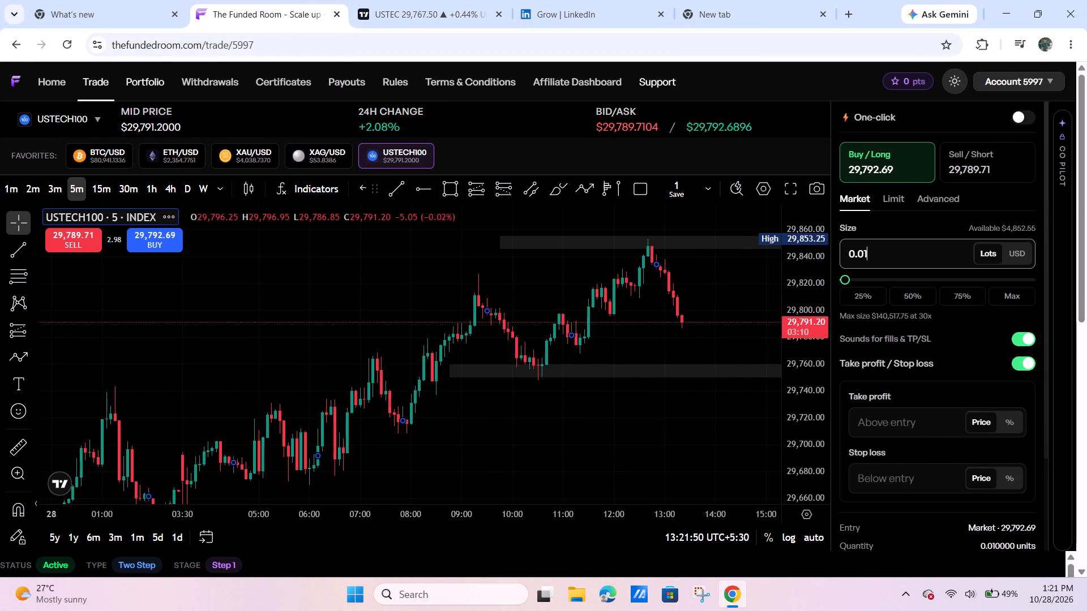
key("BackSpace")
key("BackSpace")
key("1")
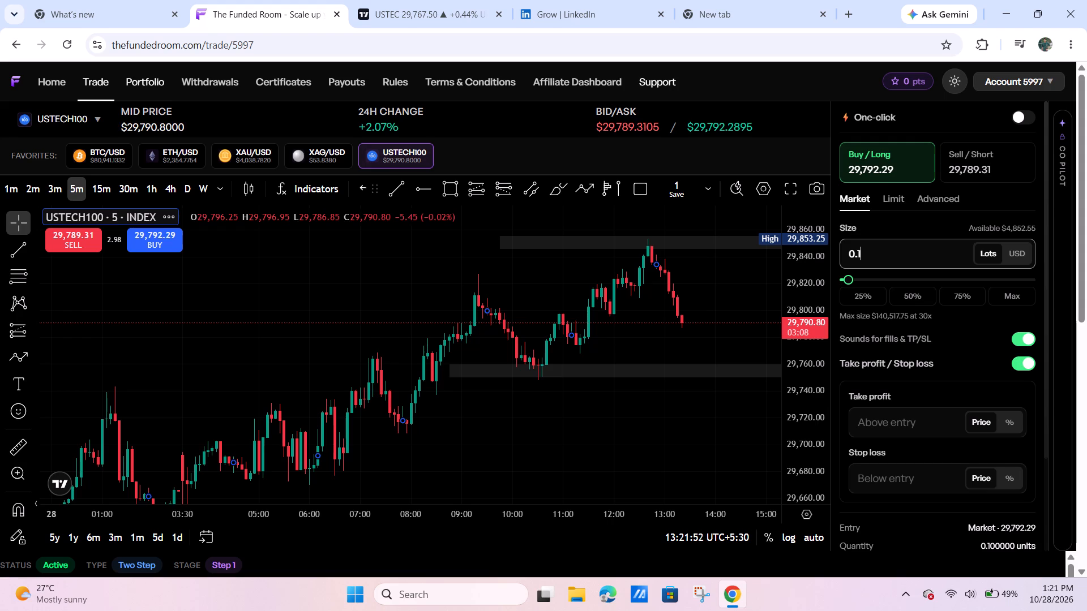
Clear the lot size of the USTECH100 market buy order.
left_click_drag(719, 307, 651, 335)
scroll(657, 335, "up", 3)
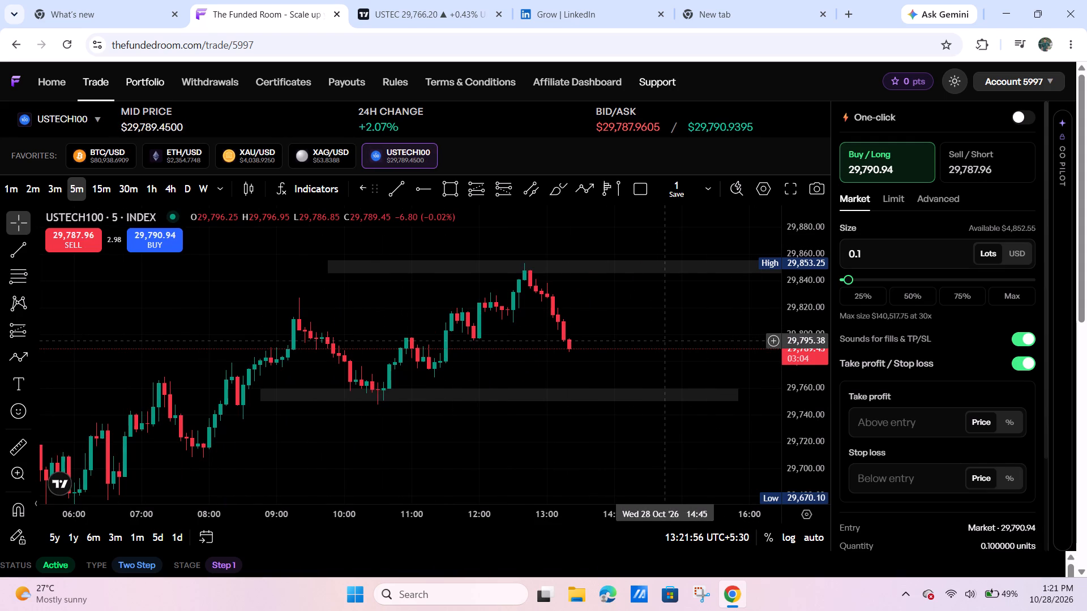
key("BackSpace")
key("BackSpace")
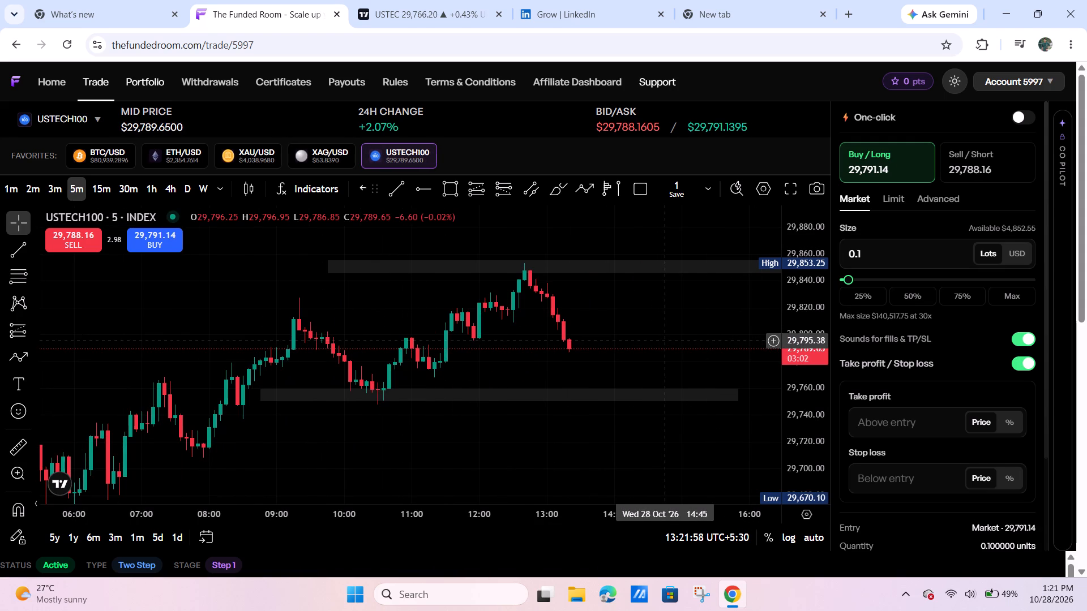
key("BackSpace")
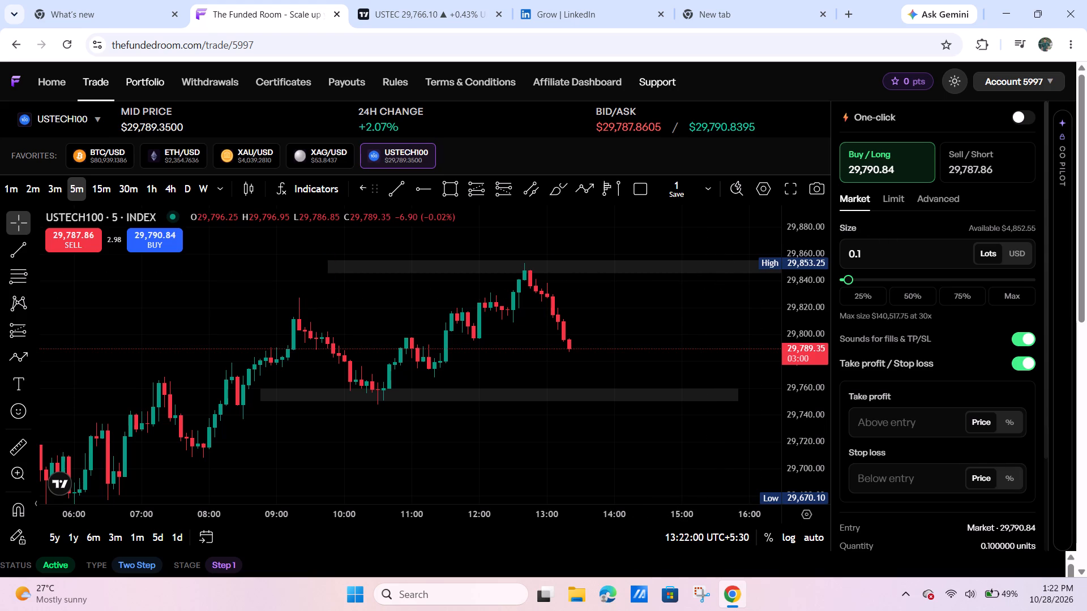
left_click(880, 247)
key("BackSpace")
key("BackSpace")
key("BackSpace")
key("BackSpace")
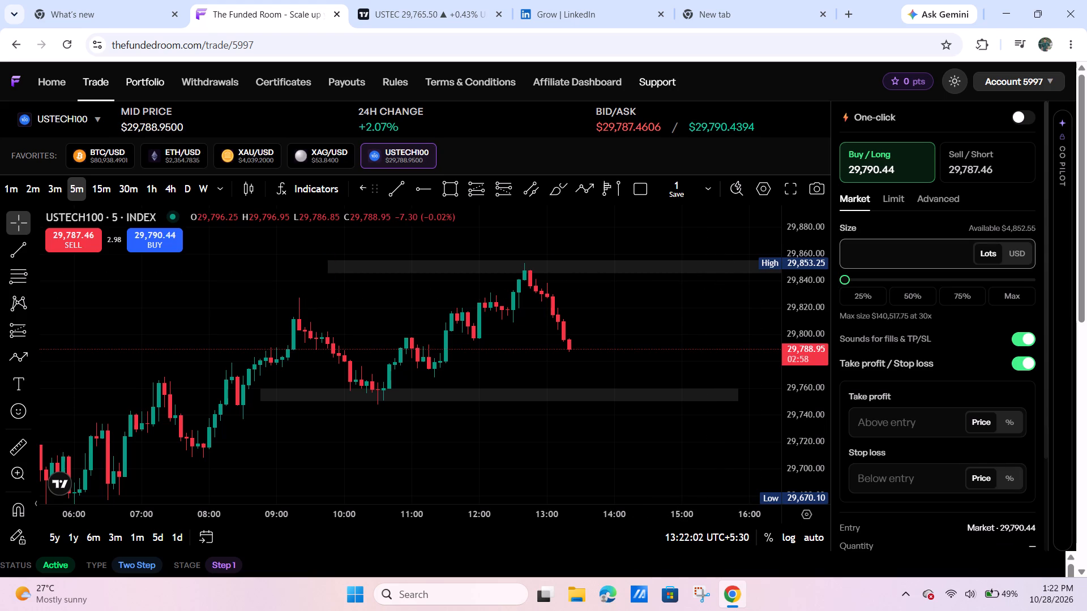
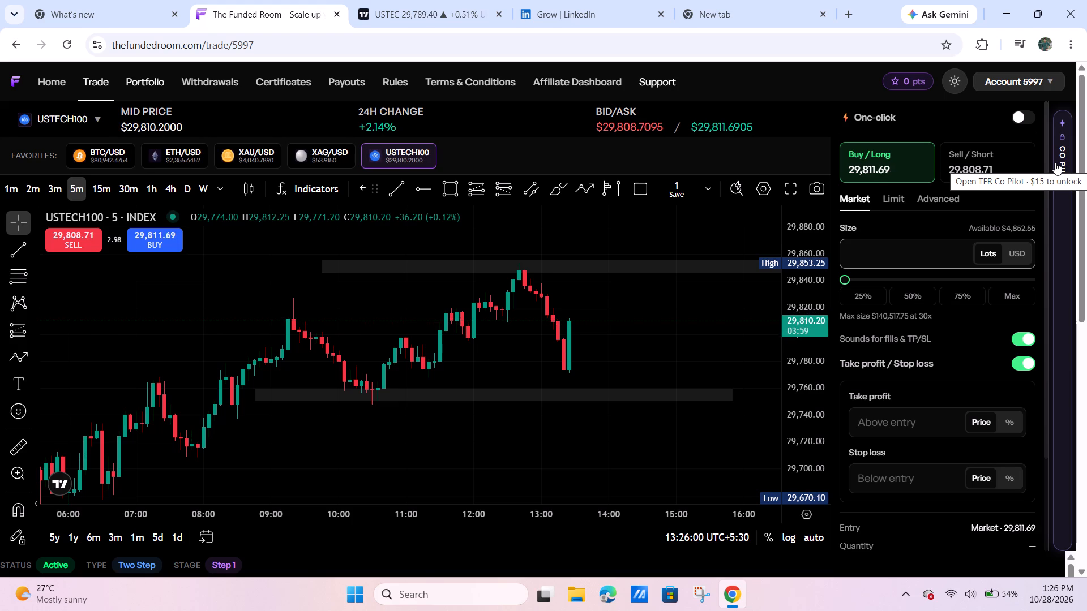
Set the size of the USTECH100 market buy order to 0.1 lots.
scroll(1039, 181, "up", 2)
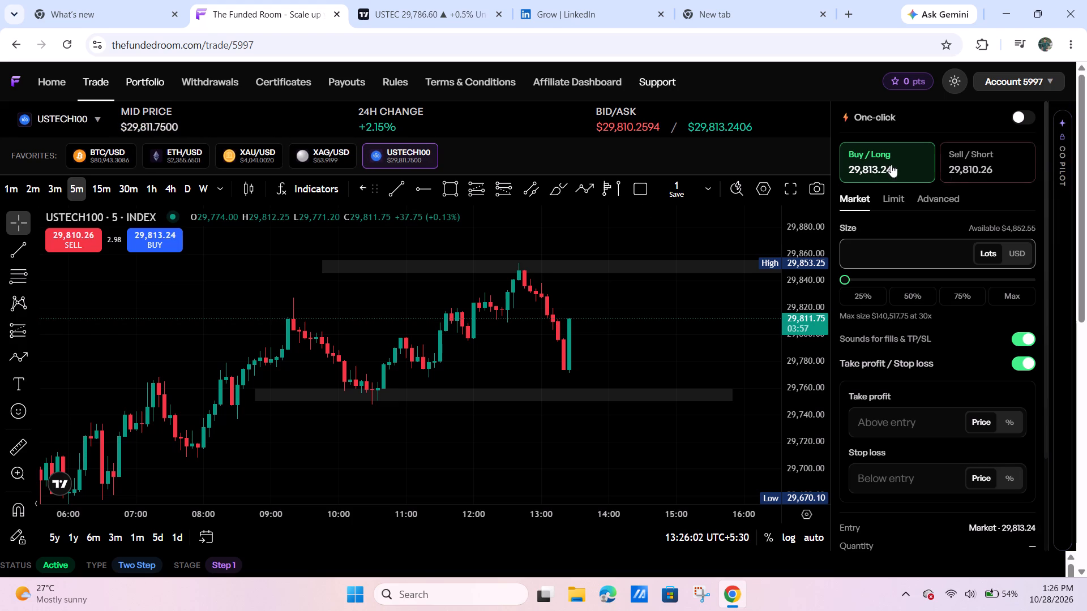
left_click_drag(701, 338, 624, 338)
scroll(634, 341, "down", 1)
left_click_drag(688, 337, 750, 307)
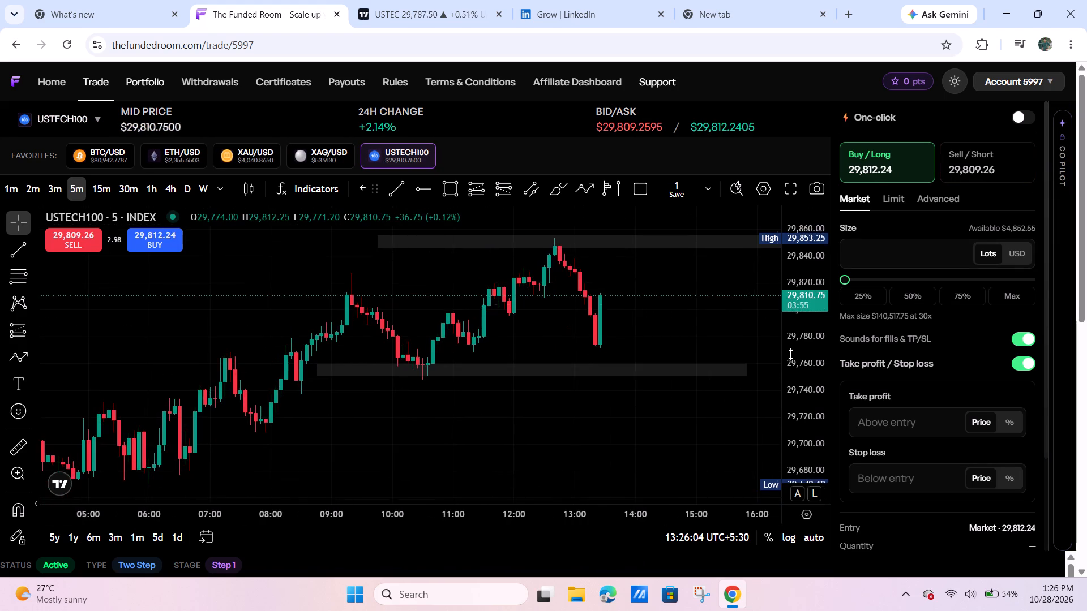
left_click_drag(789, 373, 780, 305)
left_click_drag(749, 309, 663, 325)
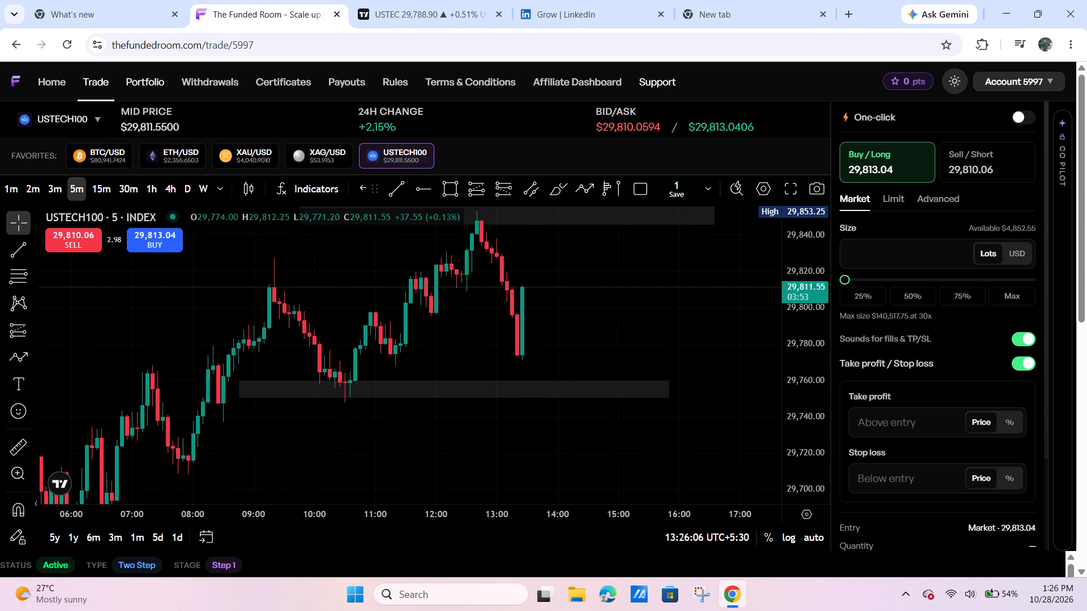
left_click(907, 260)
type("0.")
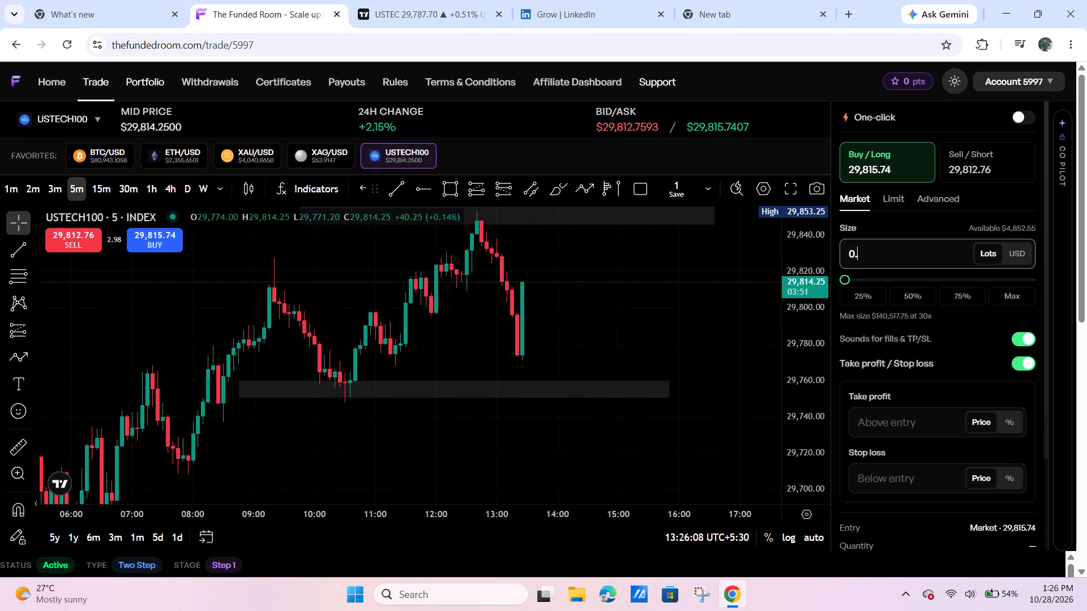
key("1")
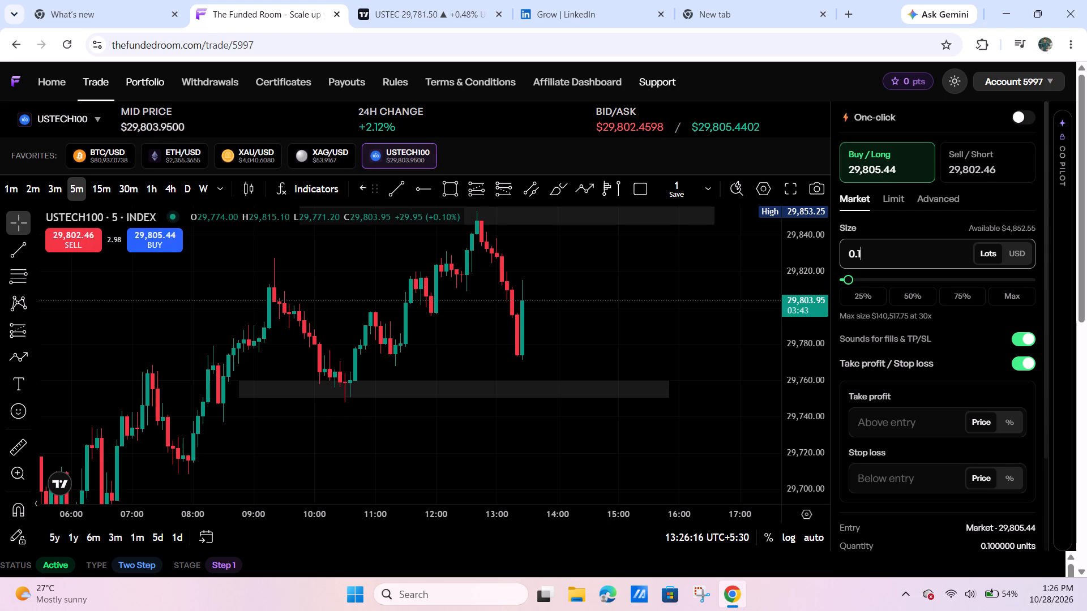
Compare the recent USTECH100 price action between the two marked zones on the 5-minute and 15-minute charts.
left_click_drag(615, 347, 716, 340)
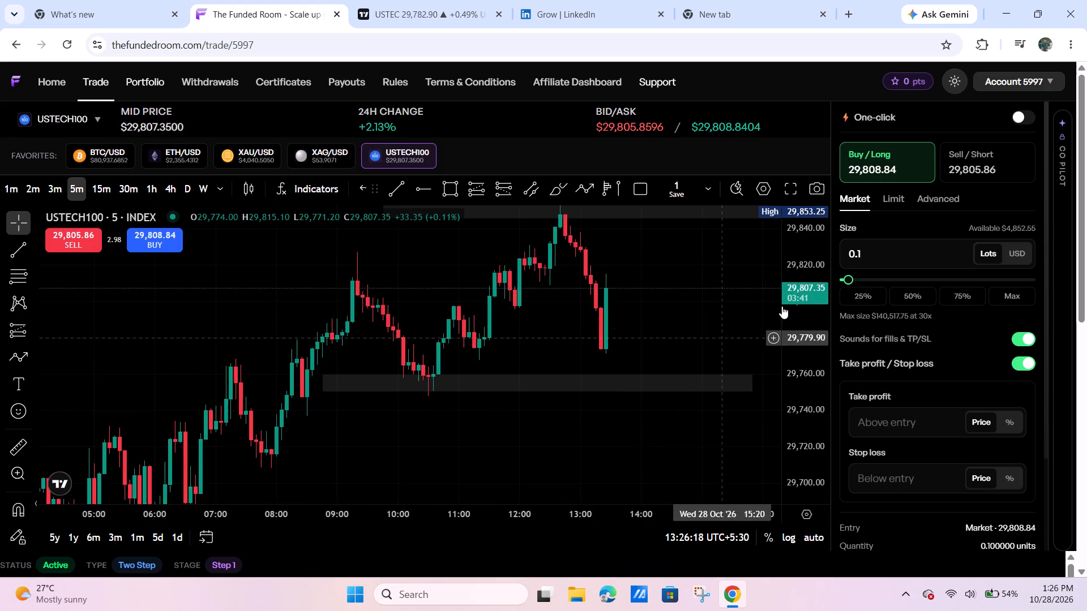
left_click_drag(799, 282, 769, 362)
left_click_drag(749, 359, 646, 368)
scroll(638, 360, "down", 5)
left_click_drag(697, 333, 640, 346)
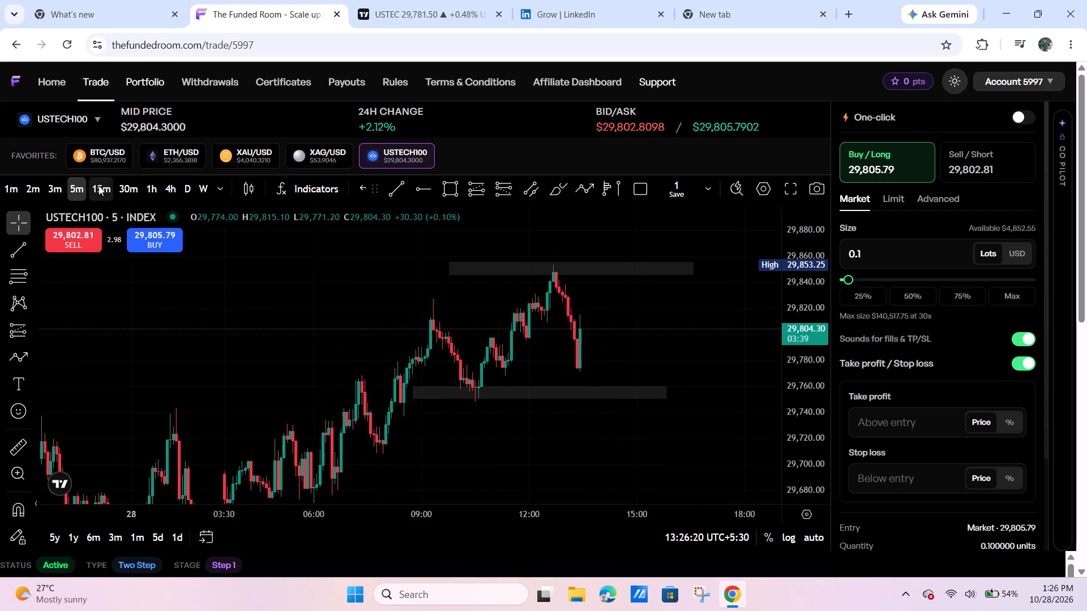
left_click(99, 186)
scroll(608, 320, "up", 12)
left_click_drag(597, 338, 600, 349)
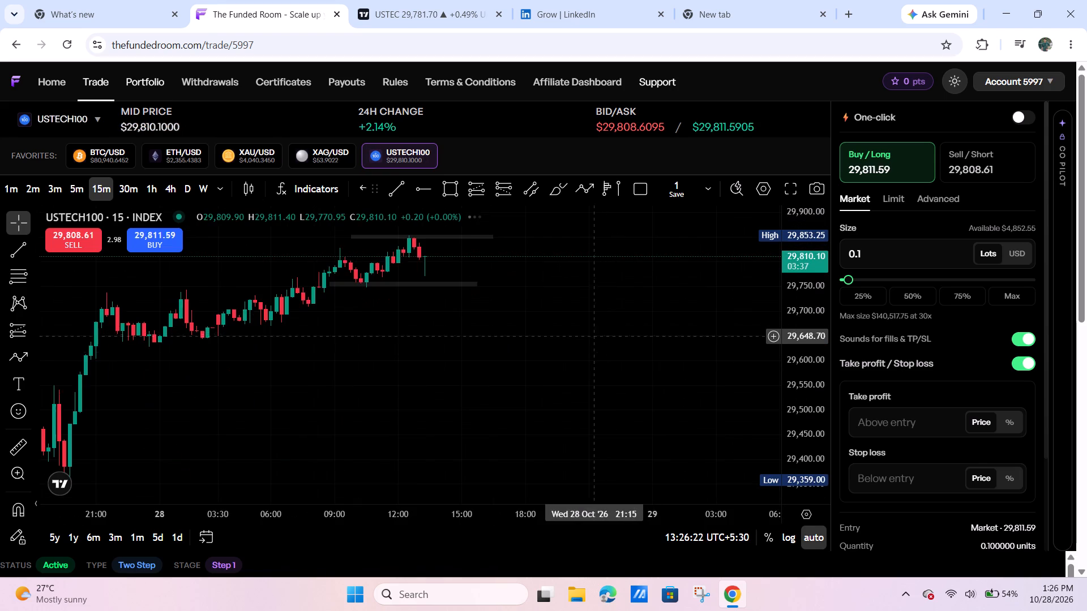
left_click_drag(600, 349, 677, 390)
left_click_drag(793, 409, 772, 249)
left_click_drag(663, 281, 758, 489)
scroll(755, 449, "up", 7)
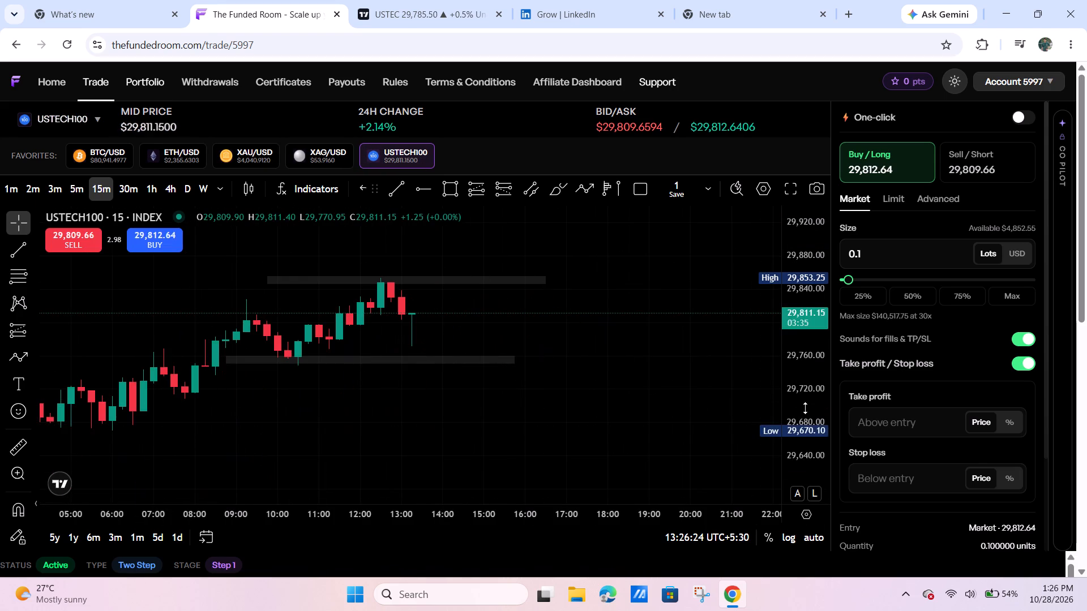
left_click_drag(808, 410, 813, 341)
left_click_drag(681, 319, 702, 336)
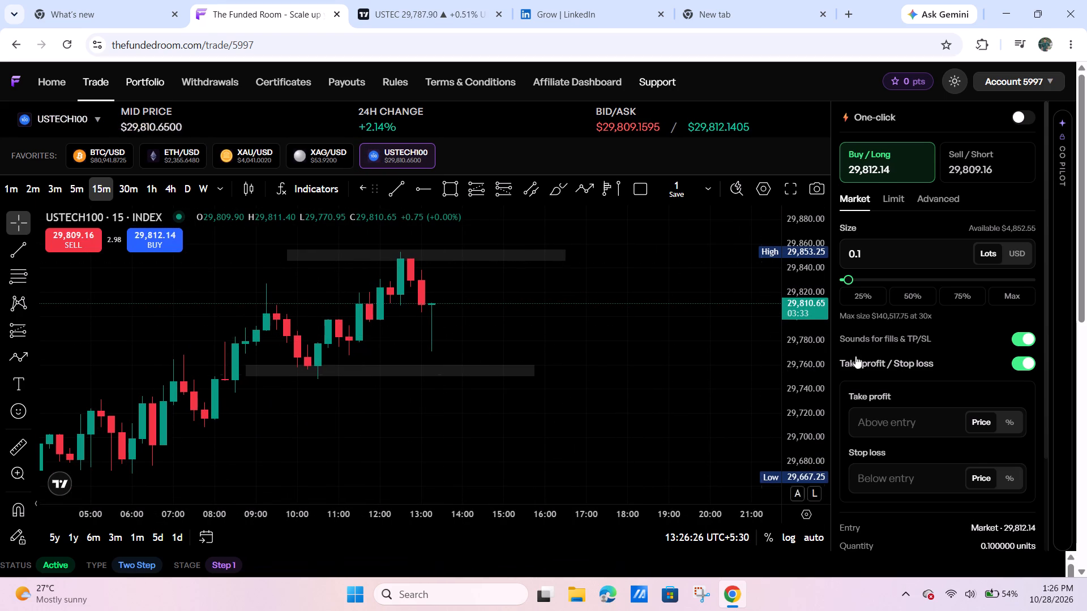
left_click(84, 190)
left_click_drag(604, 378, 759, 329)
left_click_drag(811, 301, 791, 390)
left_click_drag(707, 316, 703, 295)
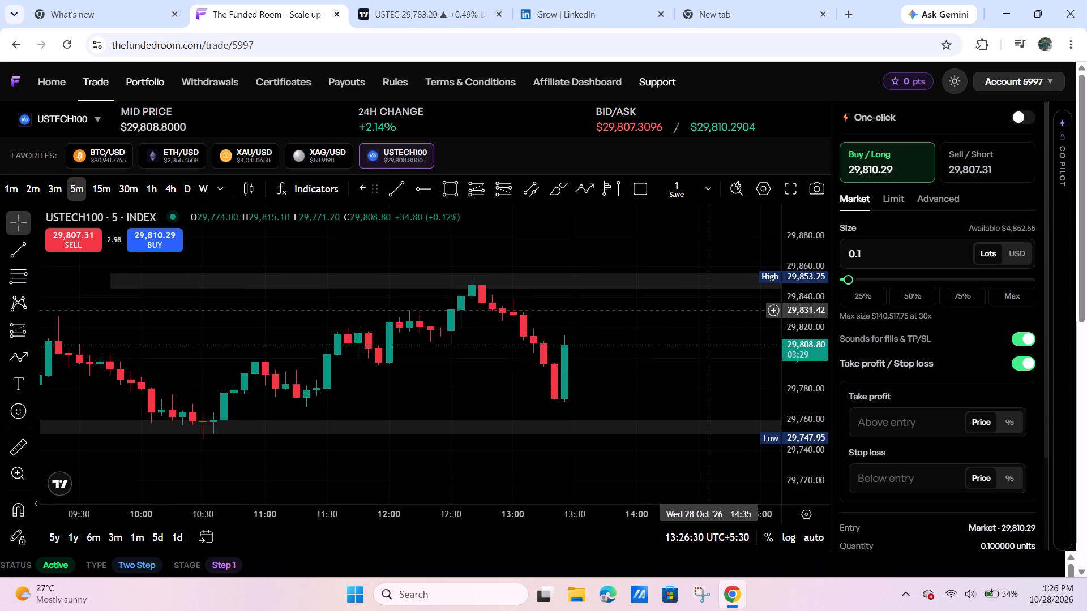
left_click_drag(703, 295, 698, 278)
left_click_drag(690, 334, 658, 331)
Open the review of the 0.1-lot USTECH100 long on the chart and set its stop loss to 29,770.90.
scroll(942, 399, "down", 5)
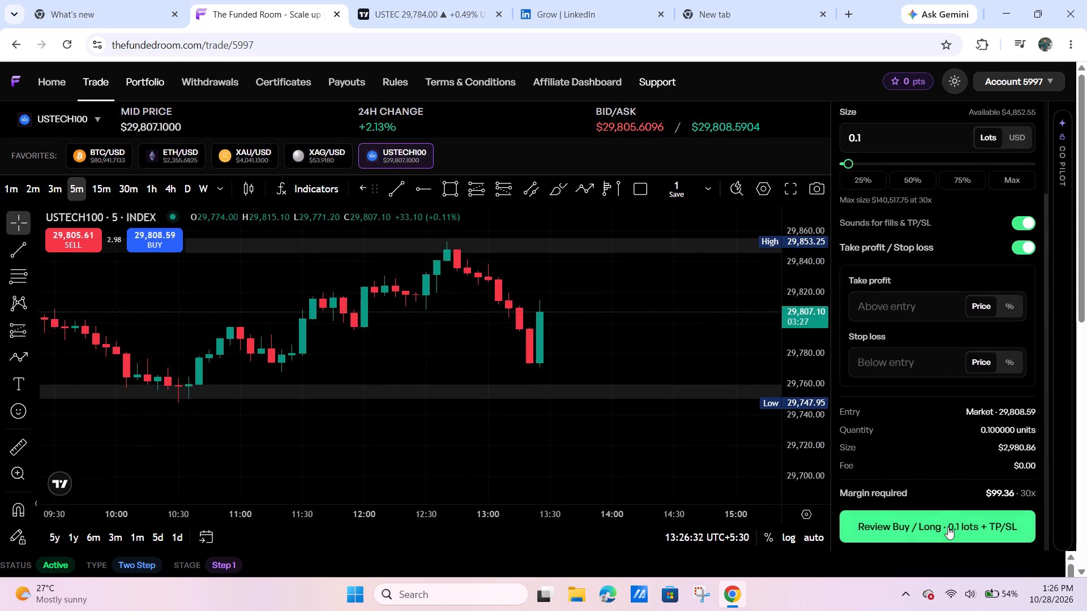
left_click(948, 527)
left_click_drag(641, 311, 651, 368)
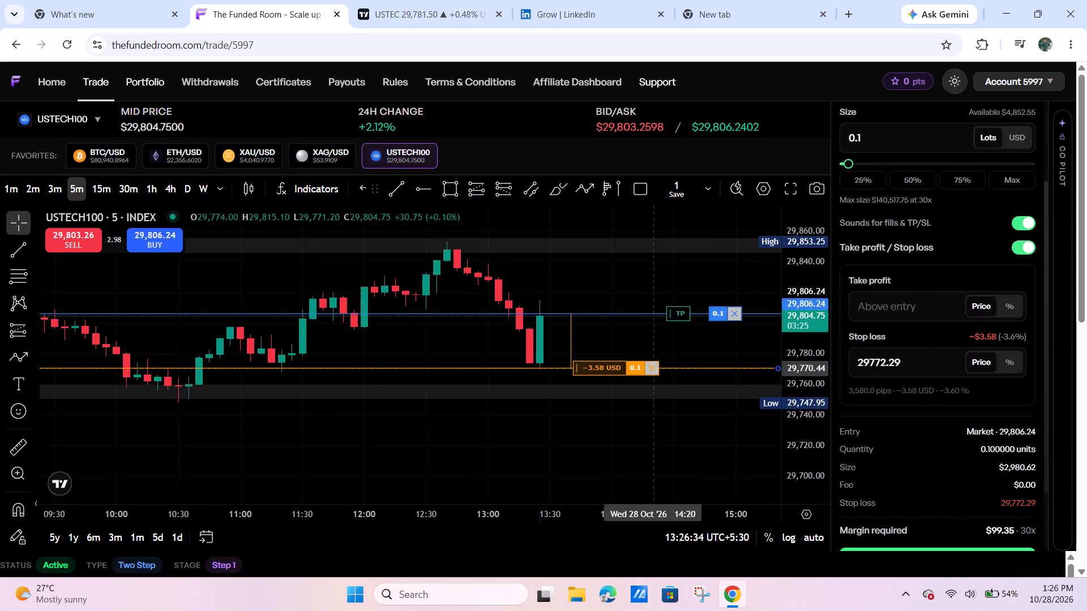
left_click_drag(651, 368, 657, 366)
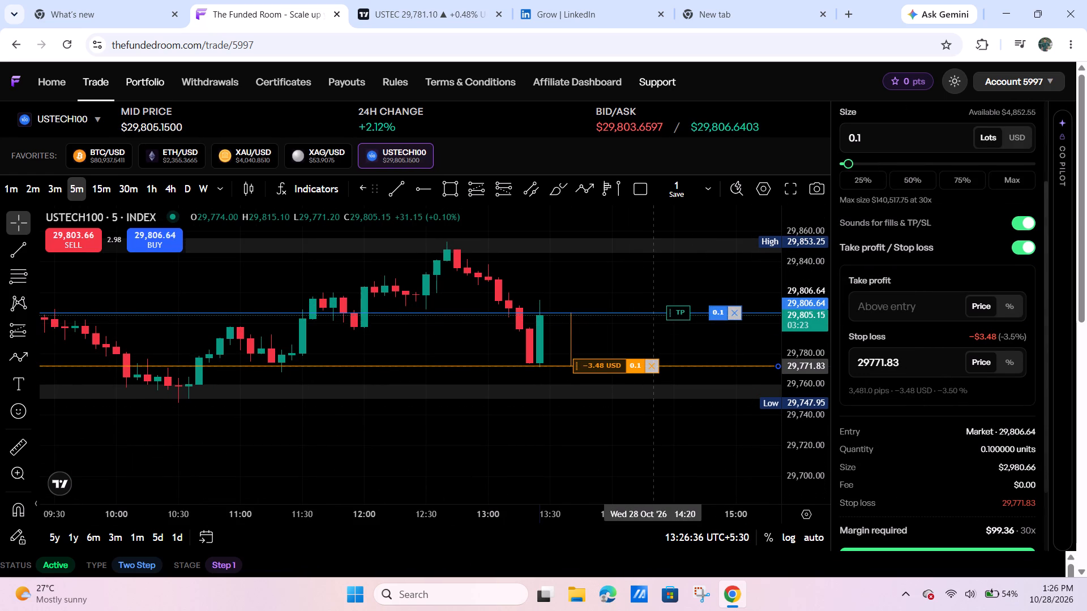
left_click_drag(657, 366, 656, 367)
Set the take profit of the USTECH100 long order to 29,910.89, above the zone at the recent high.
left_click_drag(661, 343, 658, 345)
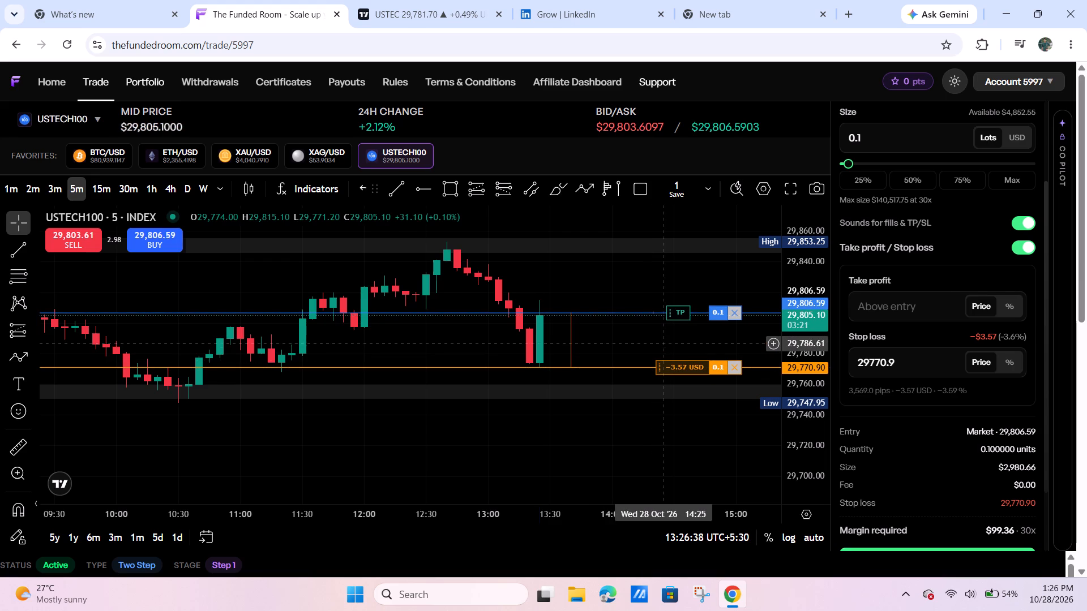
left_click_drag(658, 345, 653, 372)
left_click_drag(674, 337, 678, 333)
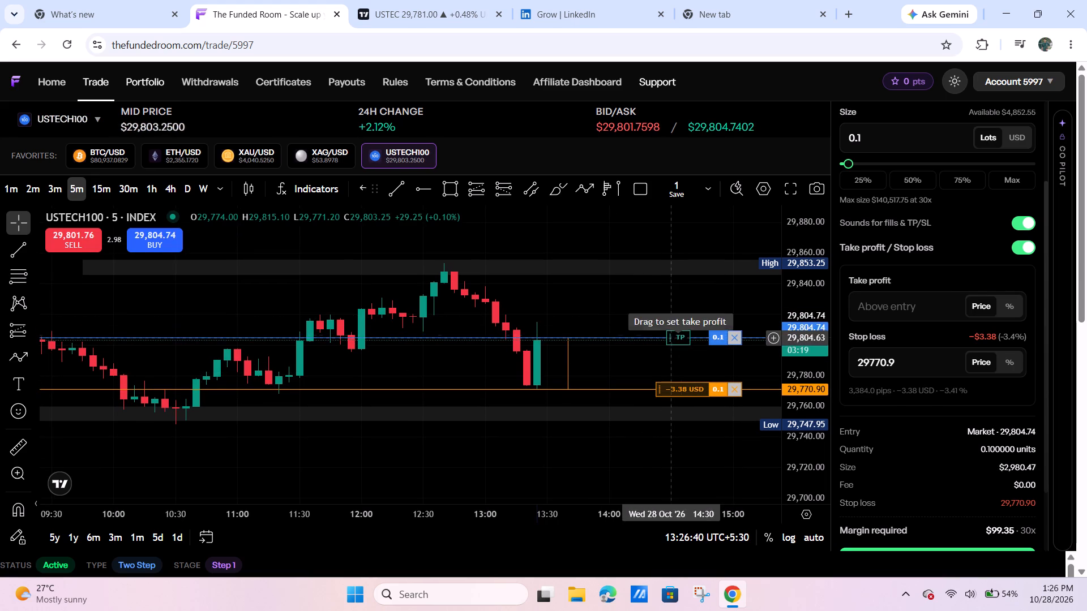
left_click_drag(678, 333, 727, 208)
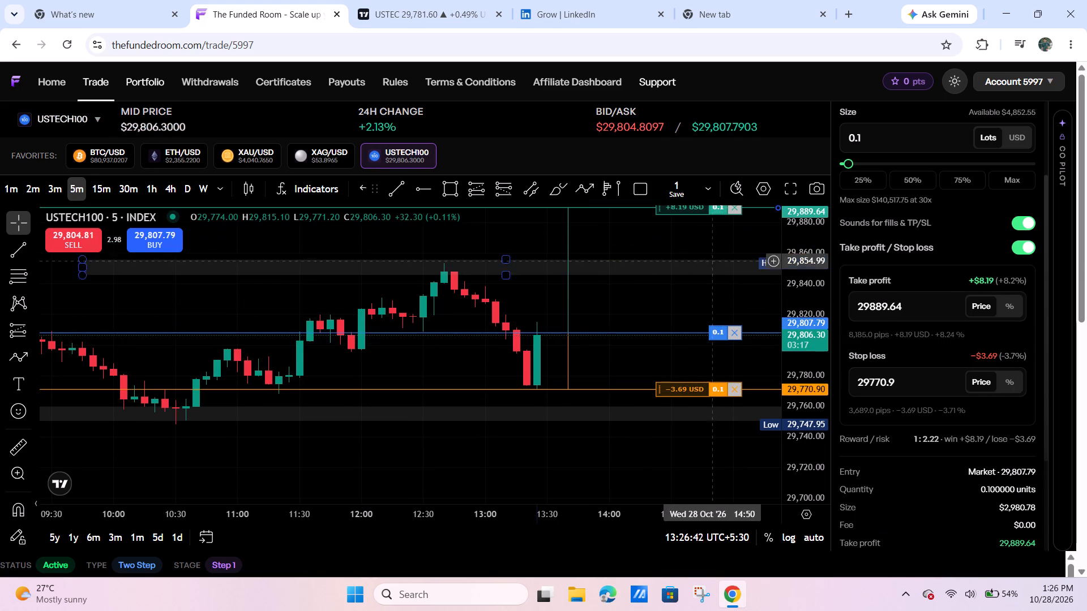
left_click_drag(700, 303, 695, 373)
left_click_drag(677, 256, 692, 227)
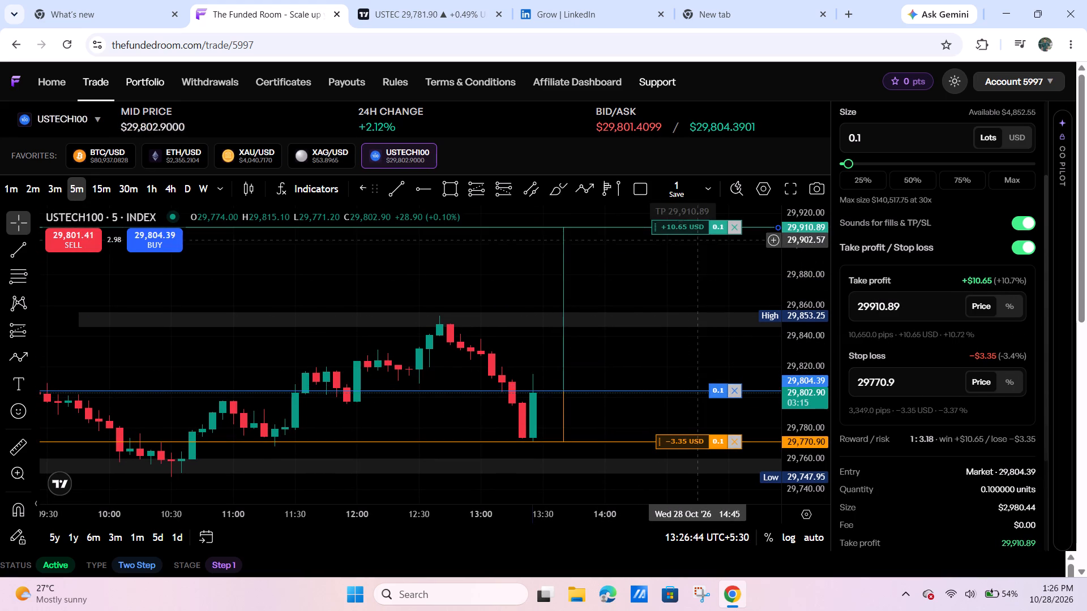
left_click_drag(684, 369, 681, 338)
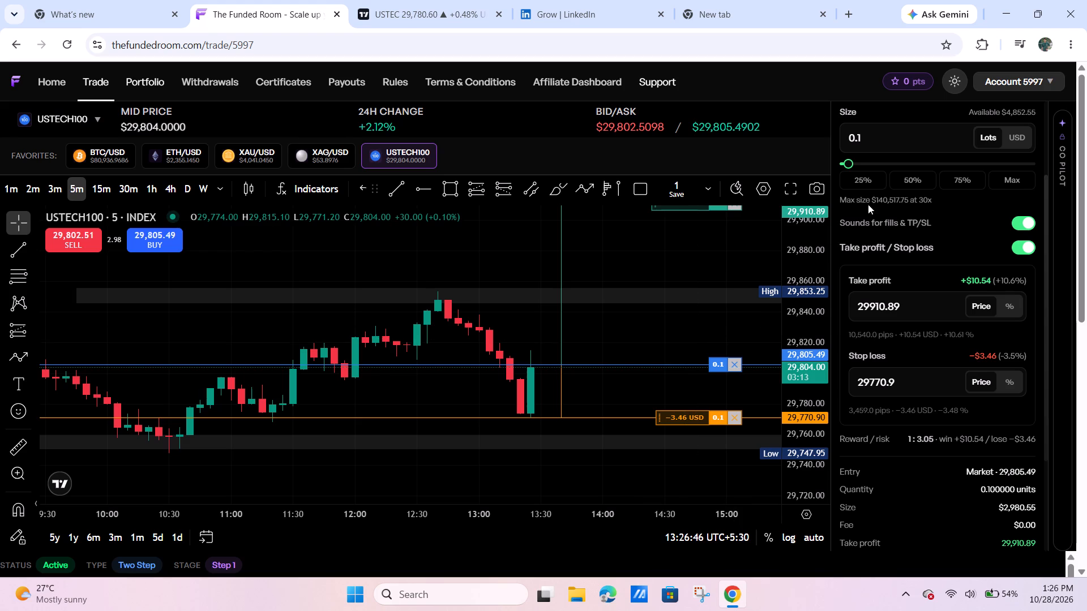
Try an order size of 0.5 lots for the USTECH100 long and settle on 0.2 lots.
left_click(881, 144)
key("BackSpace")
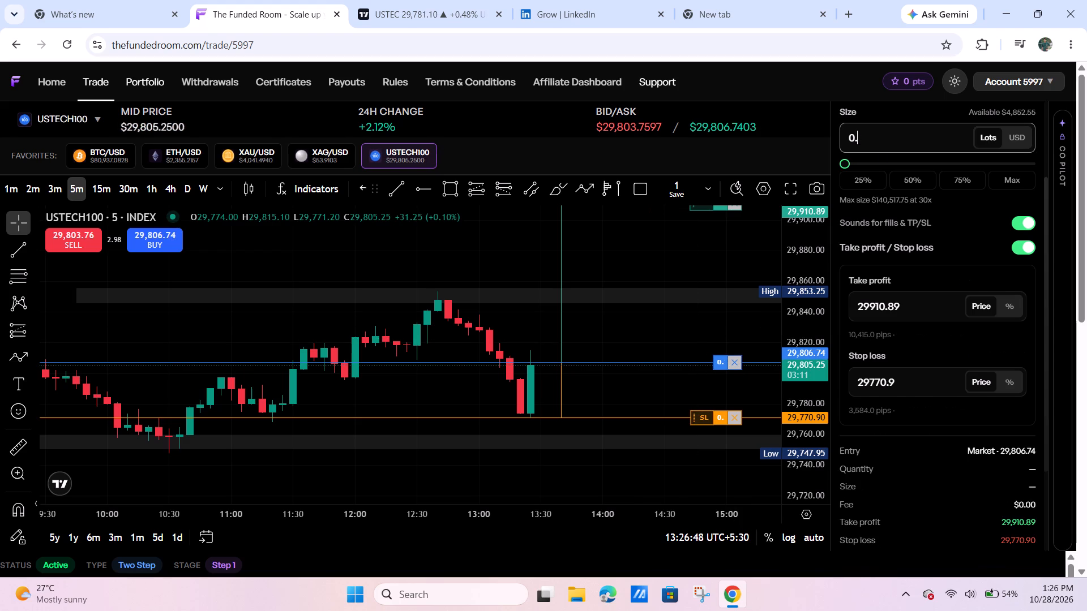
key("5")
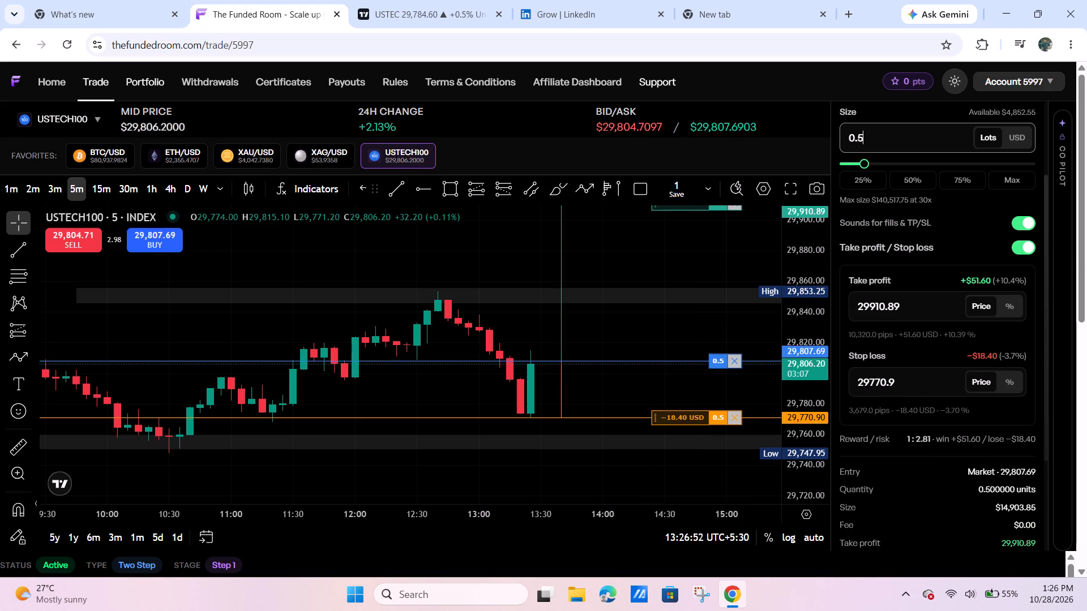
key("BackSpace")
key("2")
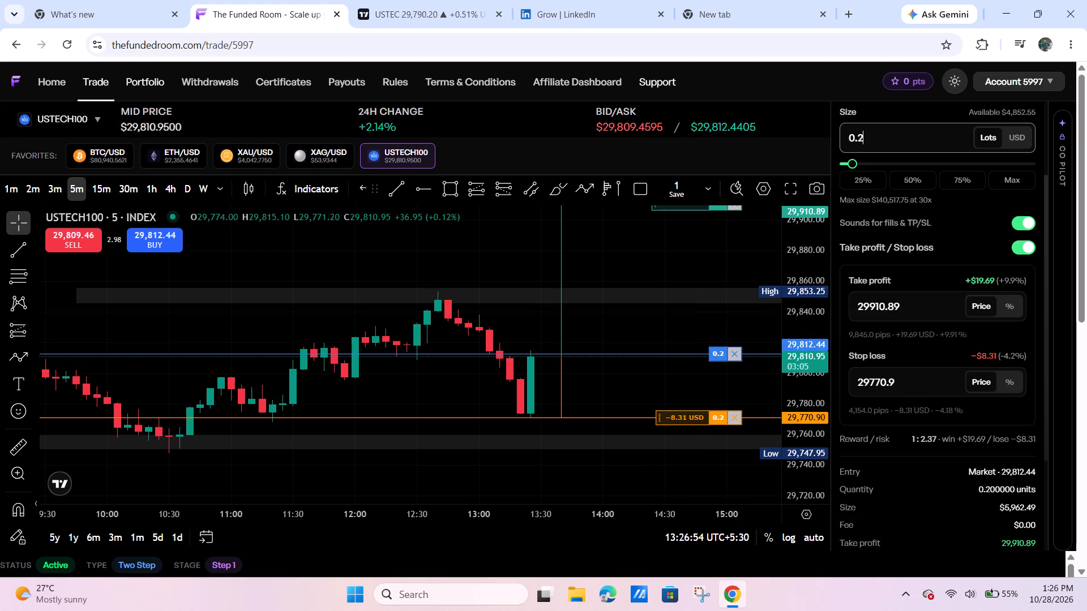
Remove the stop loss from the 0.2-lot USTECH100 long and cancel the order preview on the chart.
left_click_drag(807, 257, 764, 342)
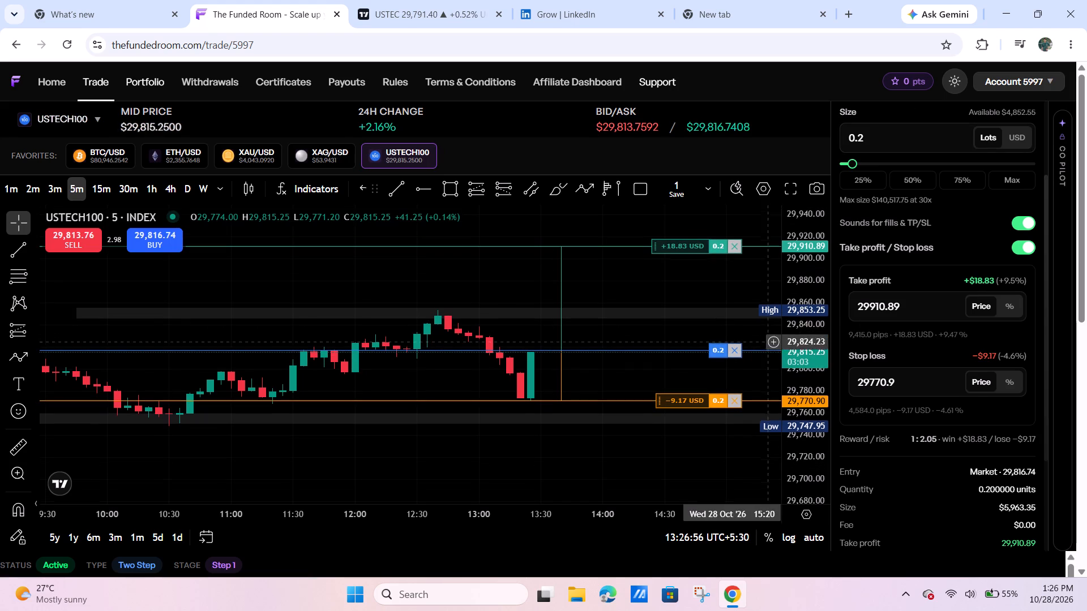
left_click_drag(710, 283, 688, 287)
left_click_drag(697, 378, 716, 373)
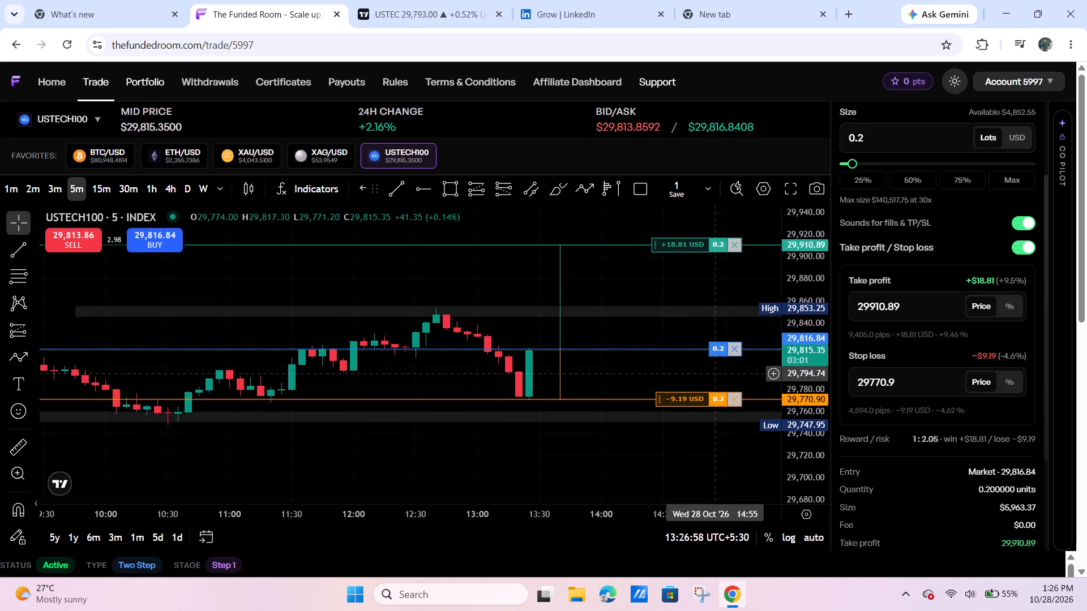
left_click_drag(657, 384, 590, 381)
scroll(588, 373, "down", 5)
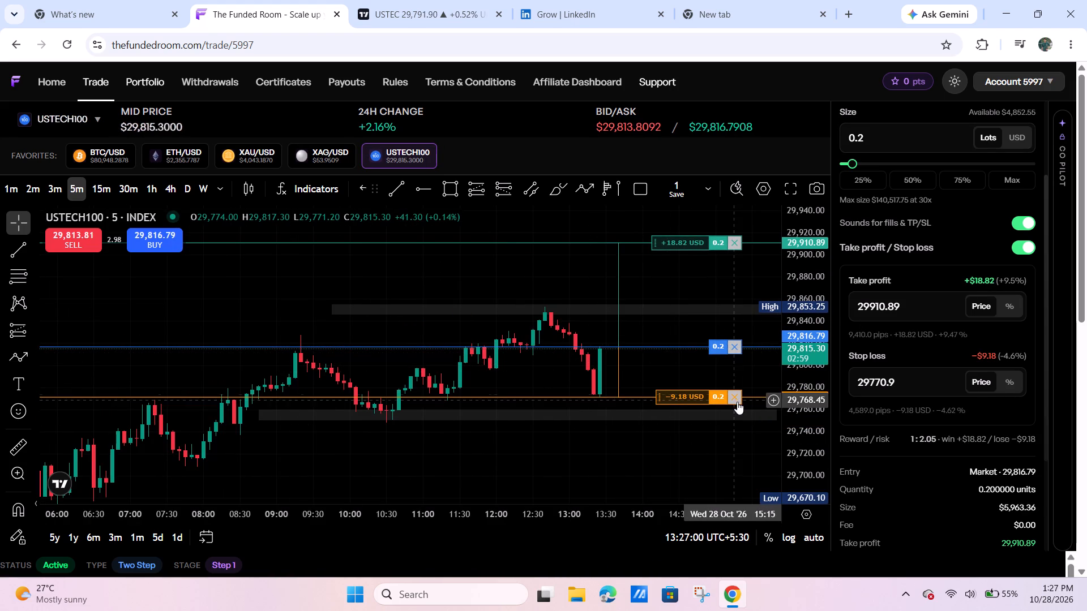
left_click(739, 396)
left_click(734, 350)
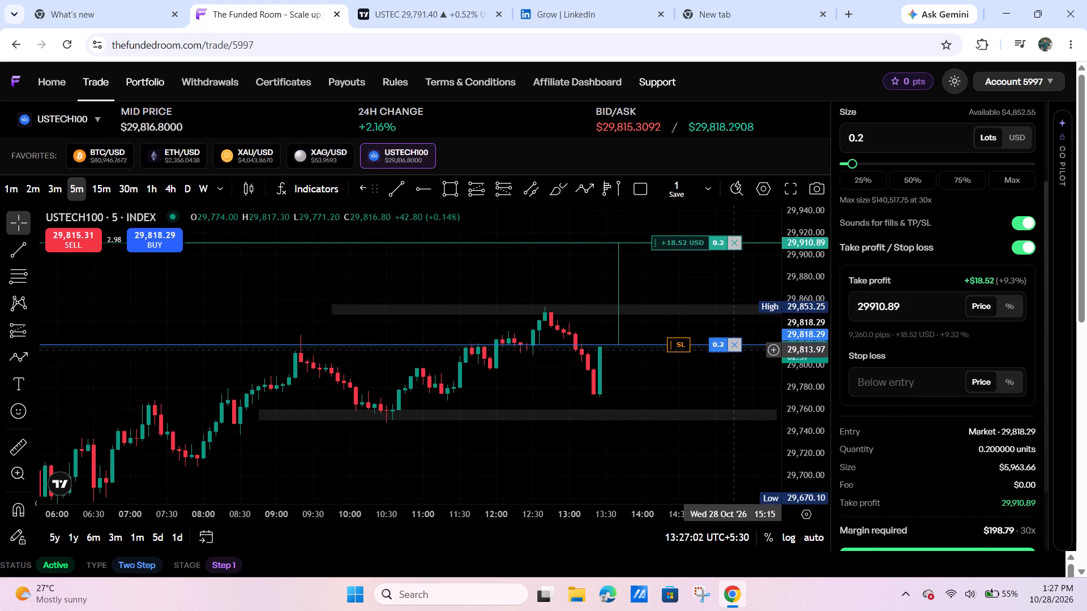
Examine the USTECH100 rebound between the support zone and the recent-high zone on the 5-minute and 15-minute charts.
left_click_drag(701, 339, 742, 270)
left_click_drag(786, 368, 788, 262)
left_click_drag(763, 269, 684, 304)
left_click(97, 191)
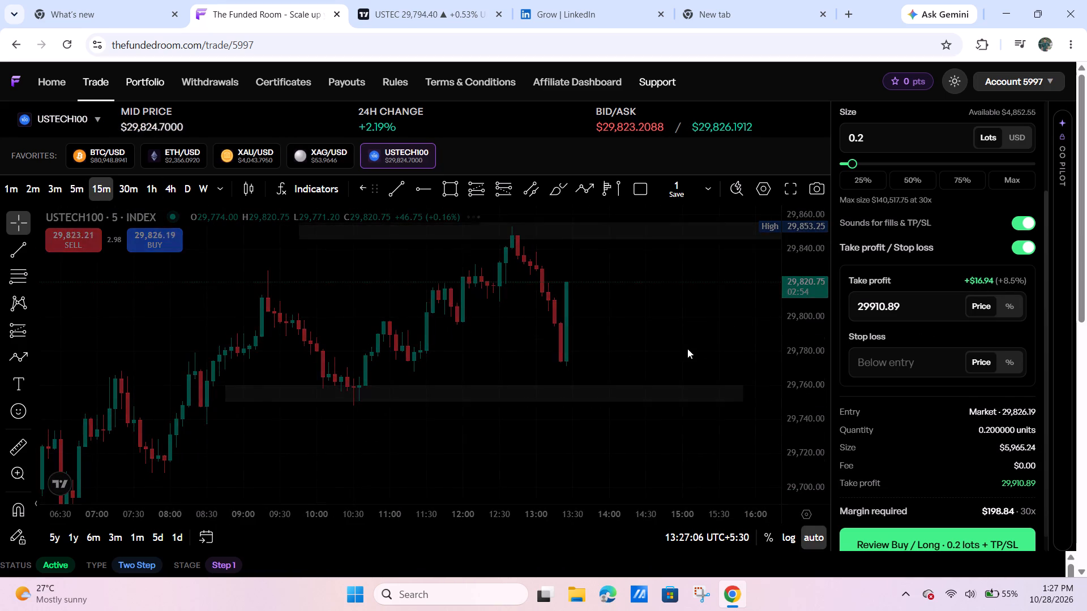
left_click_drag(791, 273, 786, 293)
left_click_drag(752, 304, 770, 424)
left_click_drag(810, 444, 771, 120)
left_click_drag(671, 362, 682, 359)
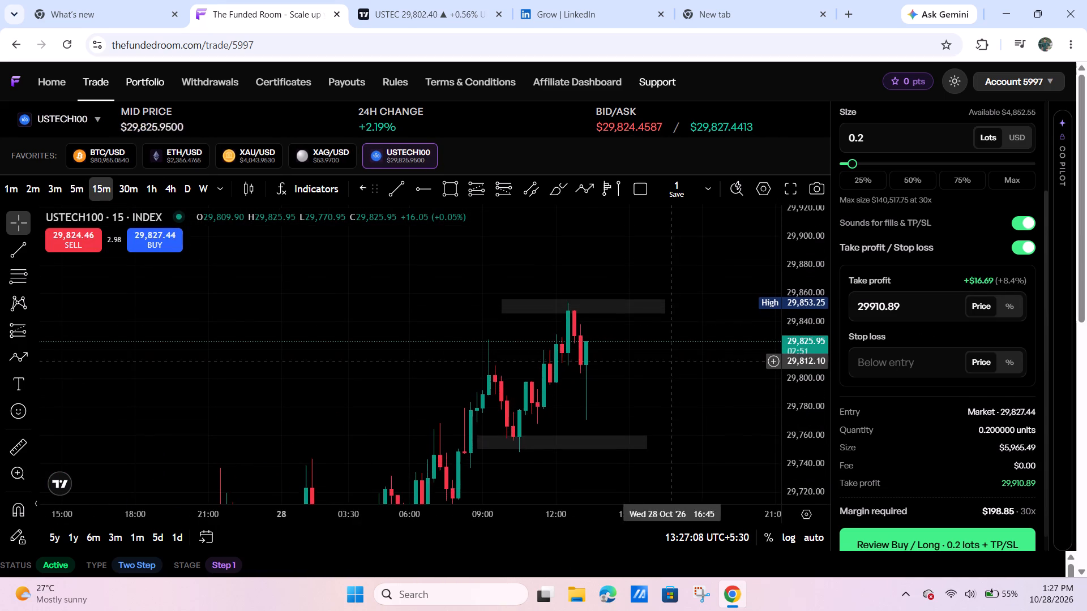
left_click_drag(682, 359, 778, 313)
left_click_drag(811, 297, 791, 346)
left_click_drag(765, 347, 662, 331)
left_click_drag(662, 331, 697, 329)
left_click_drag(795, 352, 795, 339)
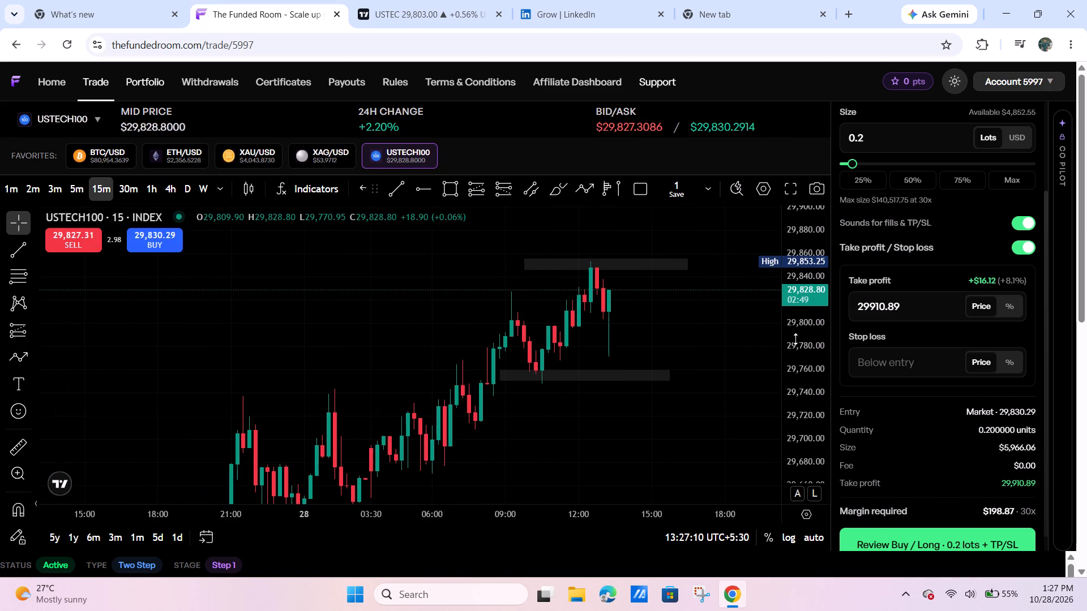
left_click_drag(795, 339, 784, 352)
left_click_drag(769, 333, 701, 336)
left_click_drag(651, 320, 750, 293)
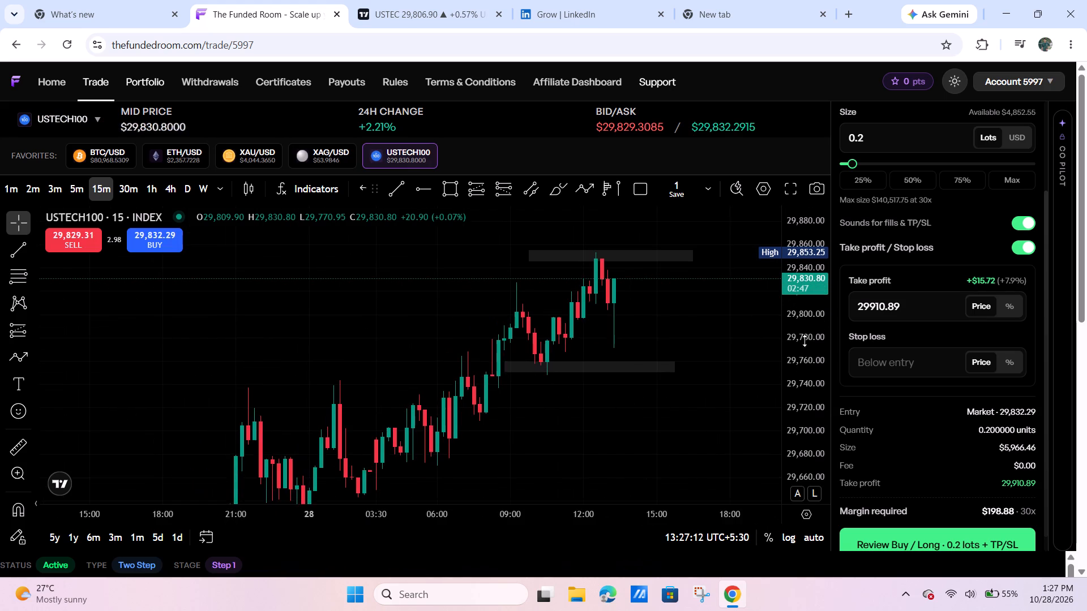
left_click_drag(804, 338, 804, 316)
scroll(677, 366, "up", 4)
left_click_drag(661, 309, 664, 326)
left_click_drag(788, 289, 782, 337)
scroll(695, 339, "down", 2)
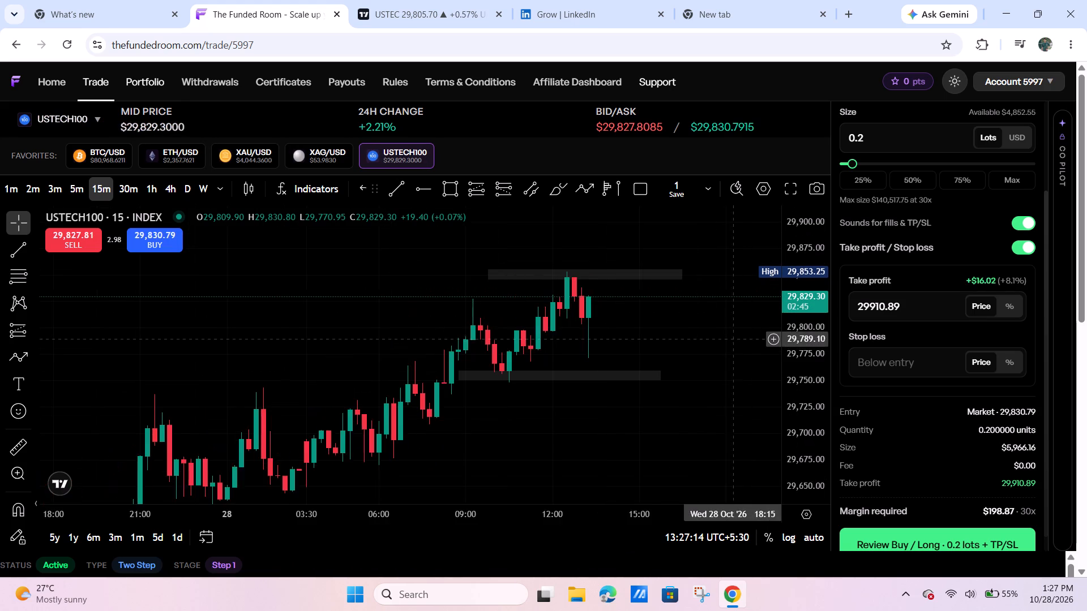
left_click_drag(732, 338, 753, 285)
left_click_drag(791, 276, 785, 340)
left_click_drag(729, 388, 695, 407)
scroll(693, 407, "down", 1)
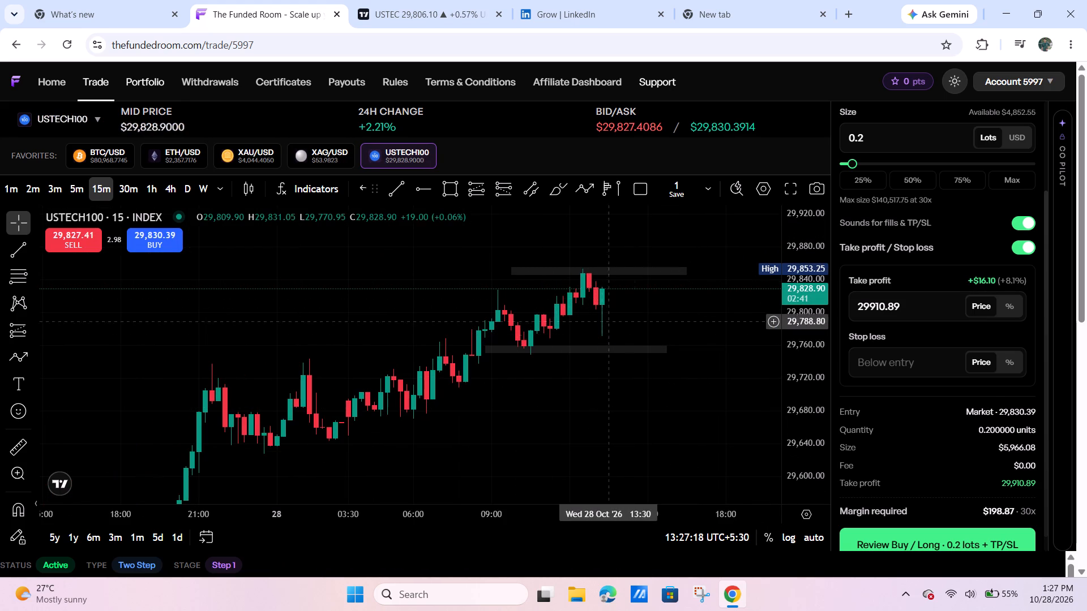
left_click_drag(653, 304, 646, 342)
left_click_drag(646, 342, 728, 342)
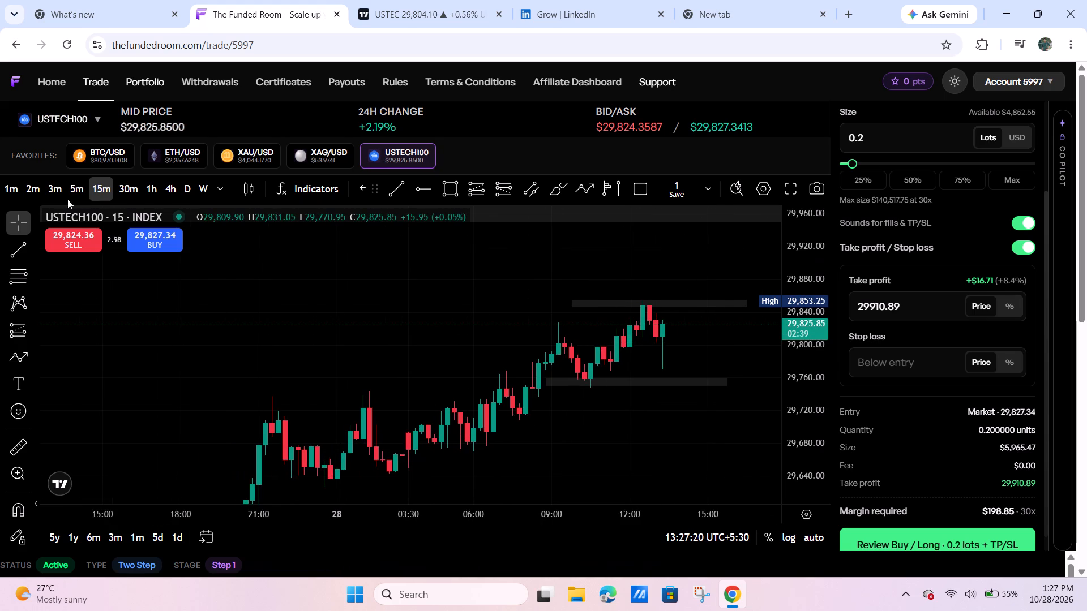
Switch to TradingView and show the US Tech 100 Index on the 3-minute timeframe.
left_click(391, 0)
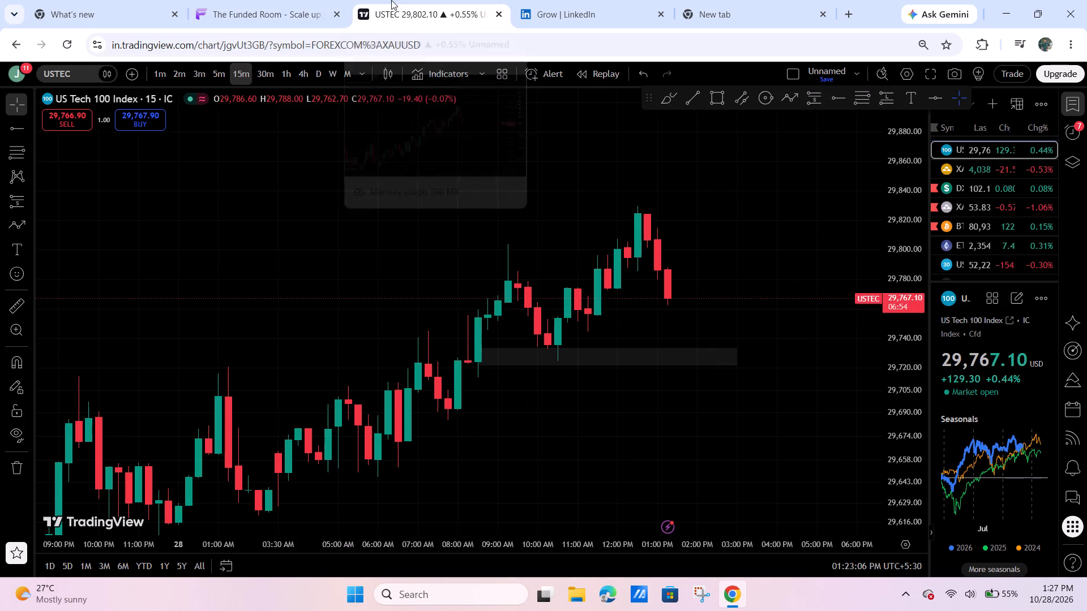
left_click(194, 73)
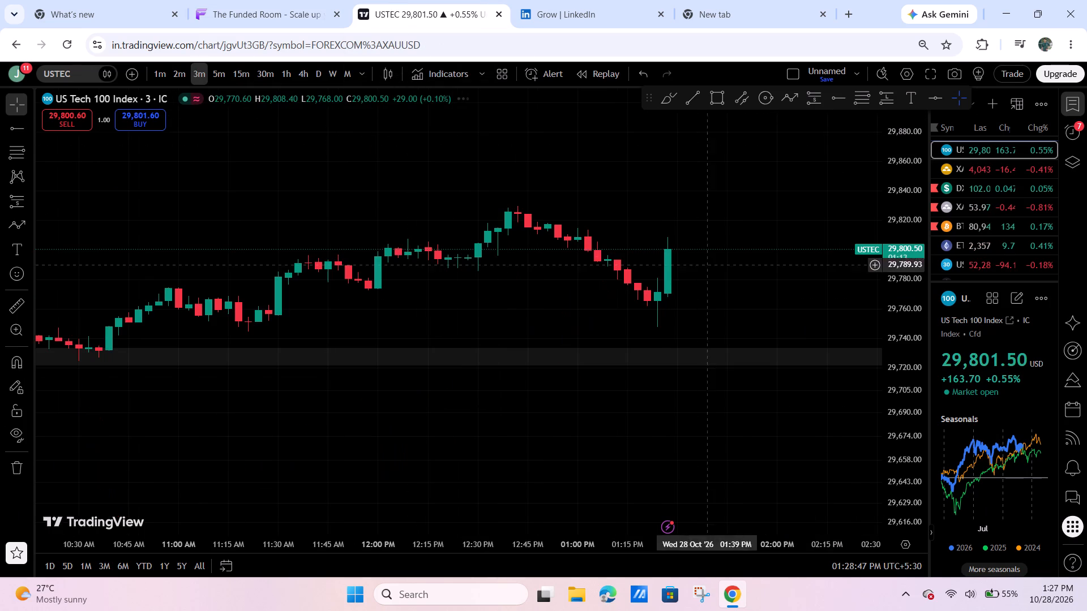
Examine the US Tech 100 Index drop and rebound on the 3-minute and 1-minute charts.
left_click_drag(910, 410, 857, 130)
scroll(784, 180, "down", 6)
left_click_drag(817, 247, 768, 342)
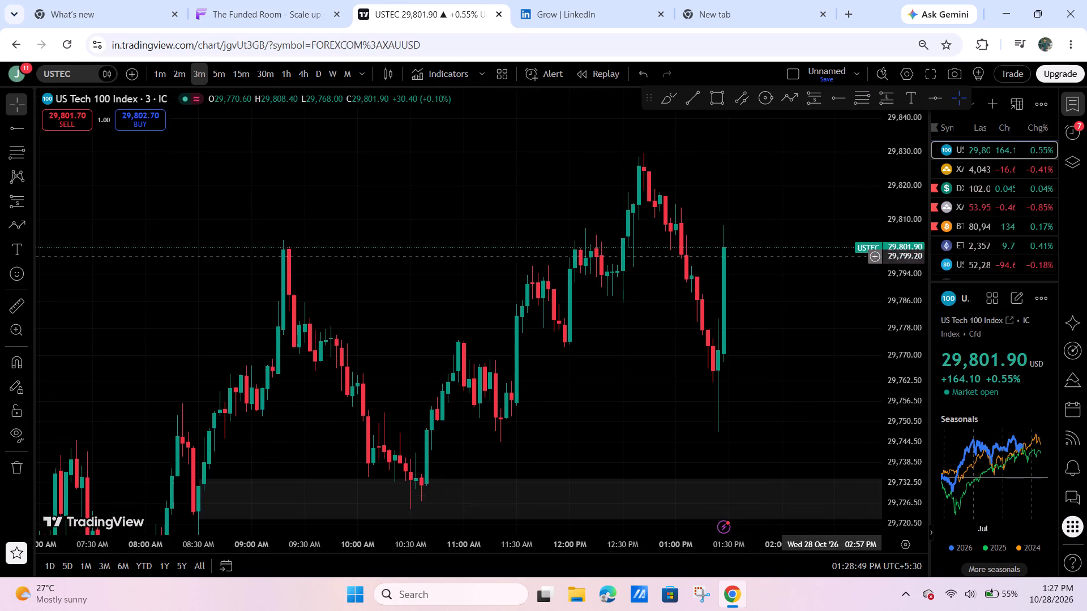
left_click_drag(913, 272, 890, 348)
left_click_drag(865, 359, 715, 343)
left_click(147, 73)
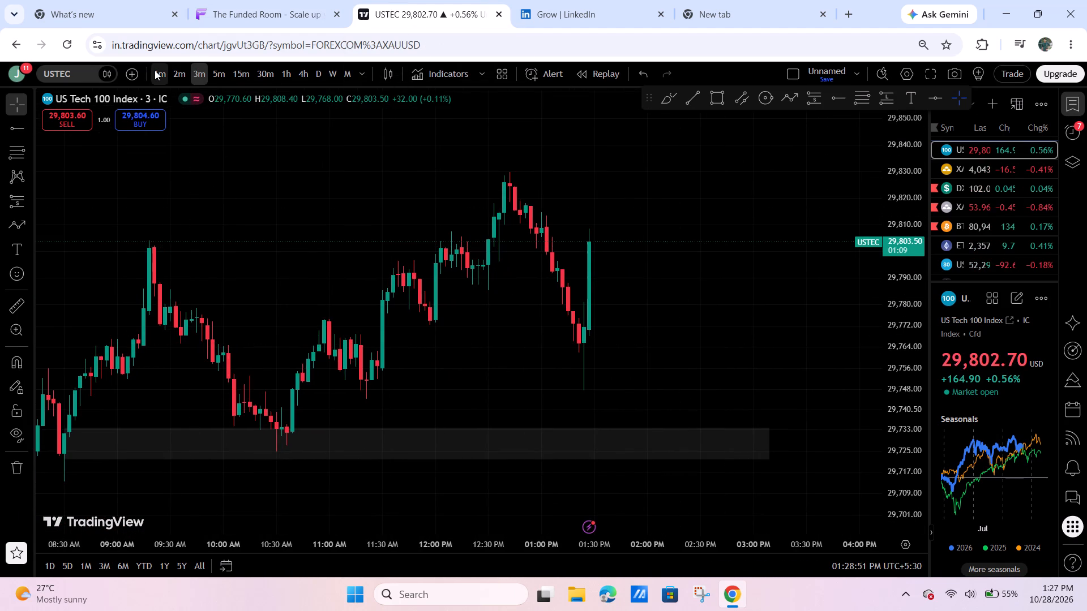
left_click(155, 70)
scroll(345, 230, "down", 6)
left_click_drag(704, 353, 660, 371)
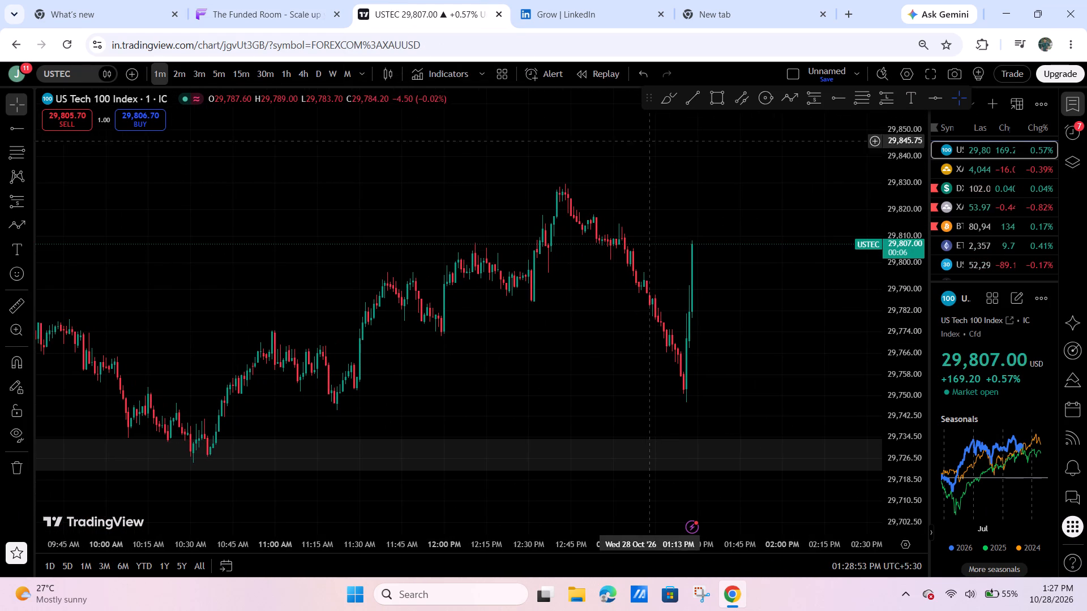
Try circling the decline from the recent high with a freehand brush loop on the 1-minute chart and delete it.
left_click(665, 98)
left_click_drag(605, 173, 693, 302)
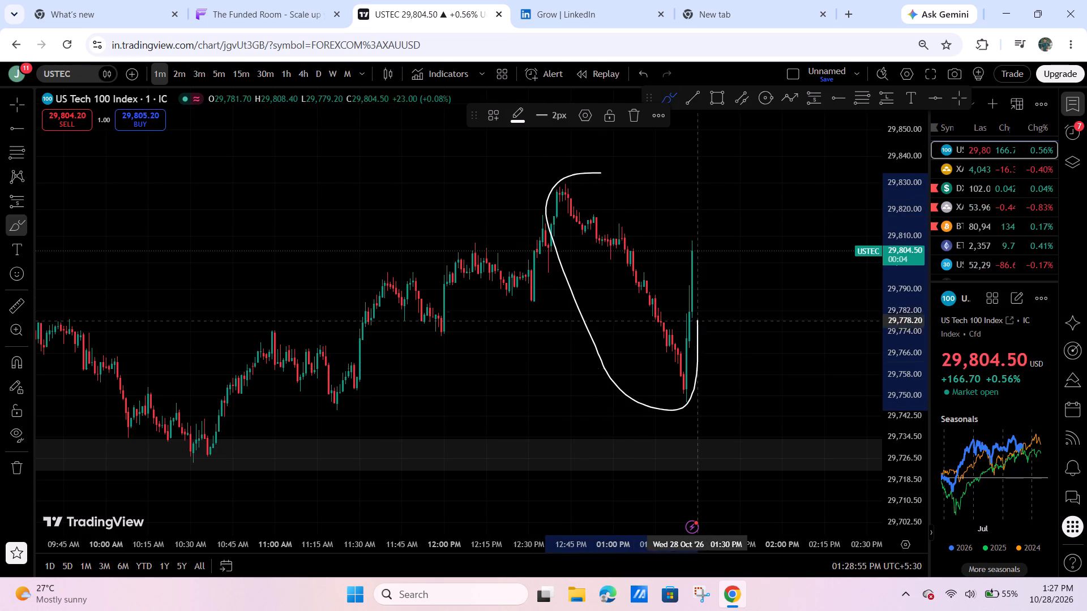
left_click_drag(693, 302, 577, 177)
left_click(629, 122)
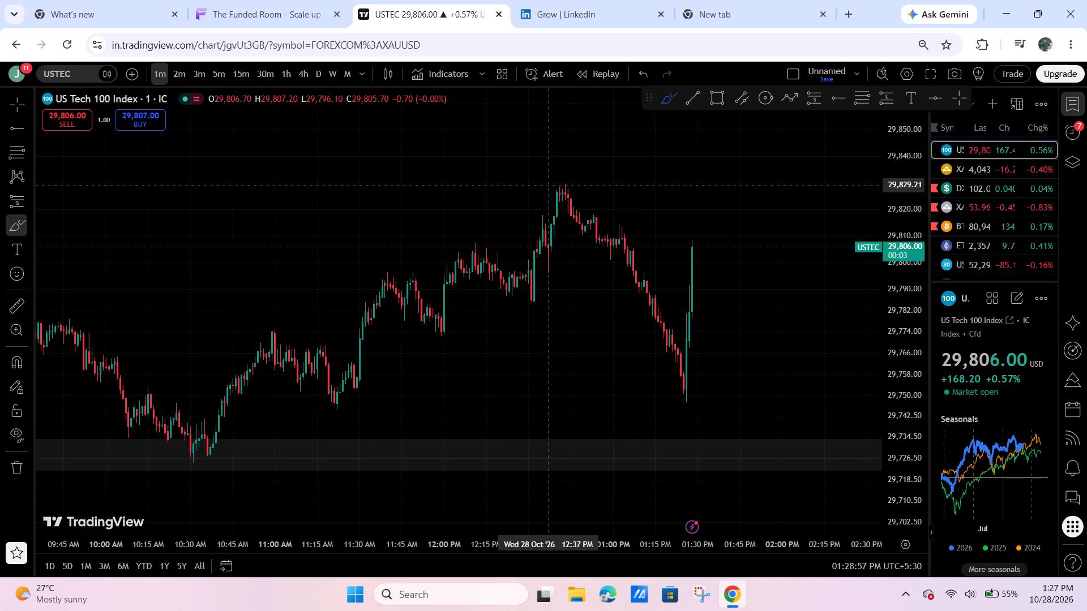
Draw a horizontal brush line at the recent high, about 29,829, extending past the latest candle on the 1-minute chart.
left_click_drag(547, 186, 790, 185)
right_click(778, 269)
Examine the 1-minute price action between the recent-high line and the support zone, including the earlier swing highs.
scroll(762, 358, "up", 6)
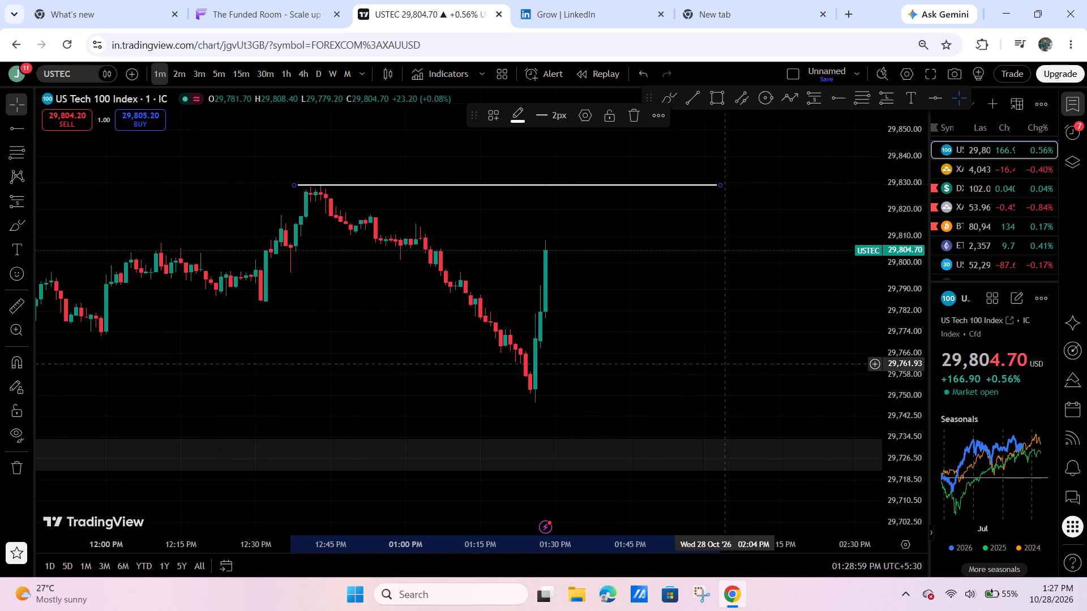
left_click_drag(625, 363, 725, 343)
scroll(712, 334, "down", 7)
left_click_drag(672, 369, 575, 385)
scroll(598, 384, "down", 3)
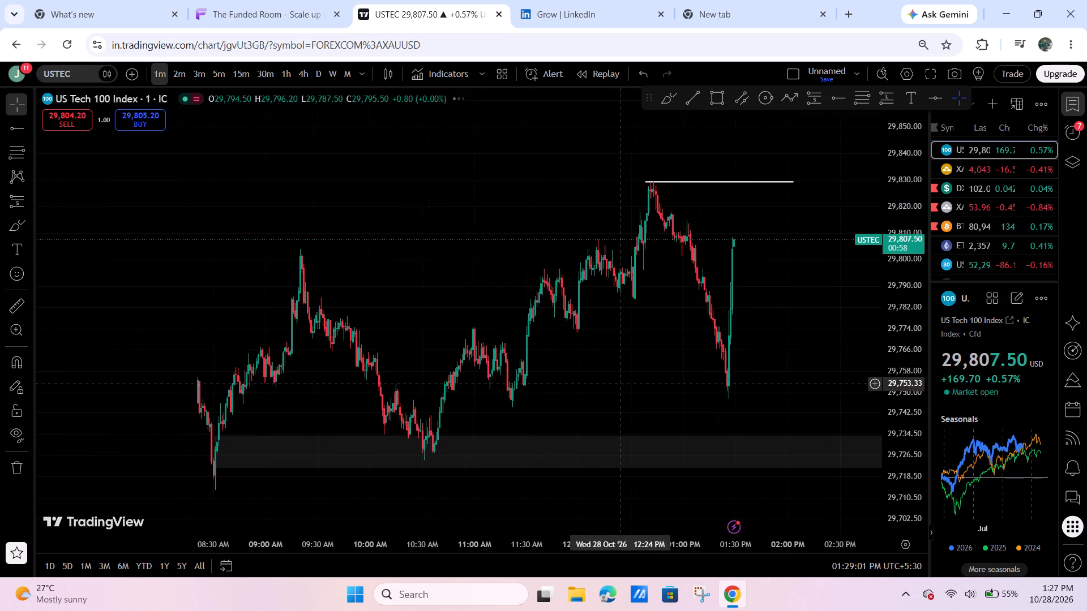
left_click_drag(705, 394, 625, 398)
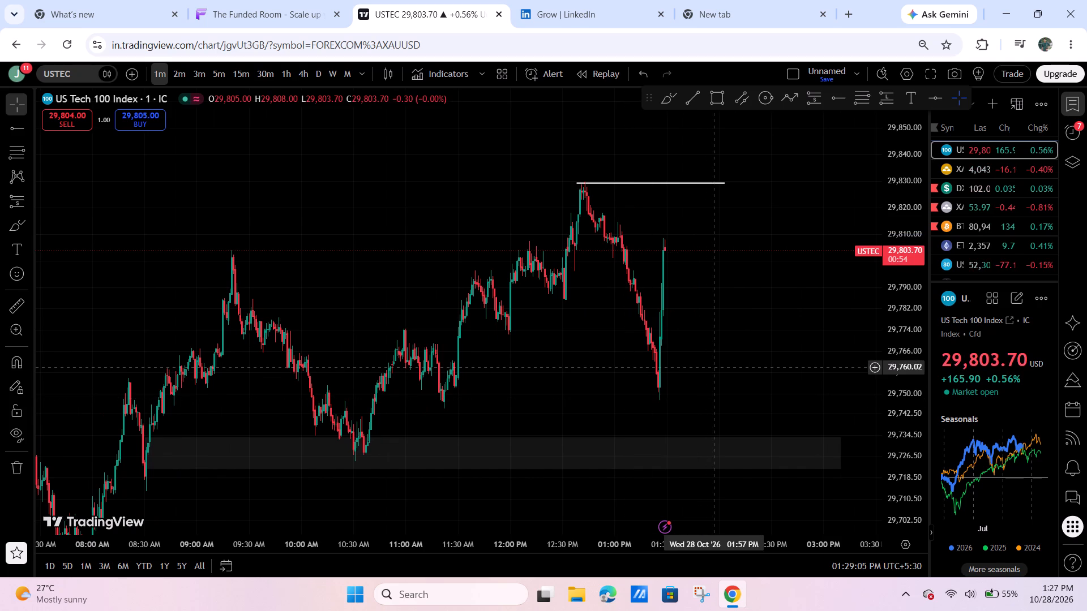
left_click_drag(562, 376, 578, 369)
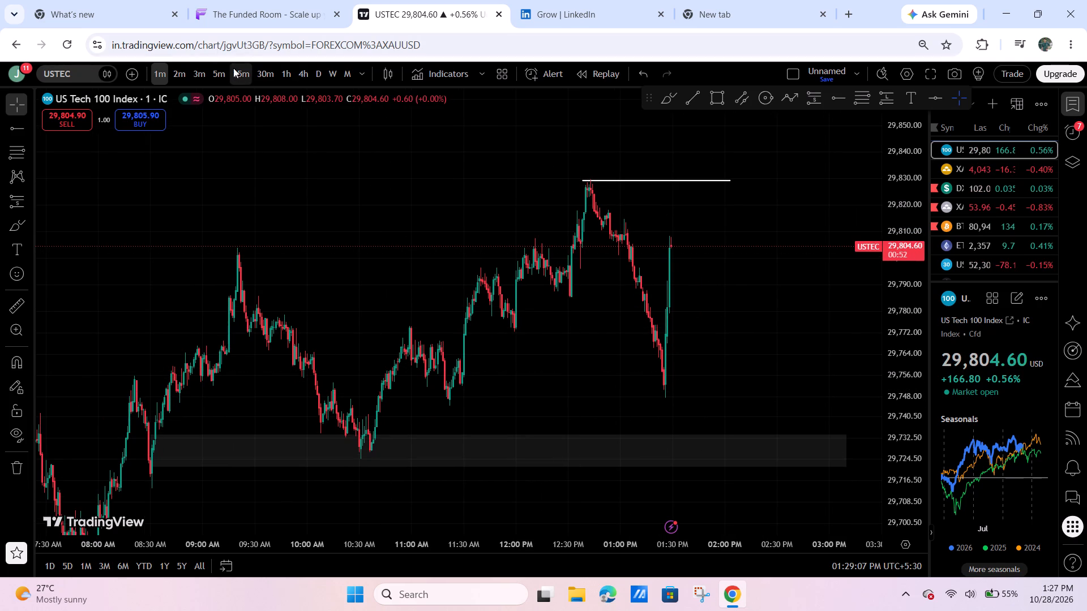
Examine the US Tech 100 Index on the 15-minute chart around the recent-high line, the long lower wick and the support zone.
left_click(239, 75)
scroll(663, 338, "up", 6)
double_click(906, 344)
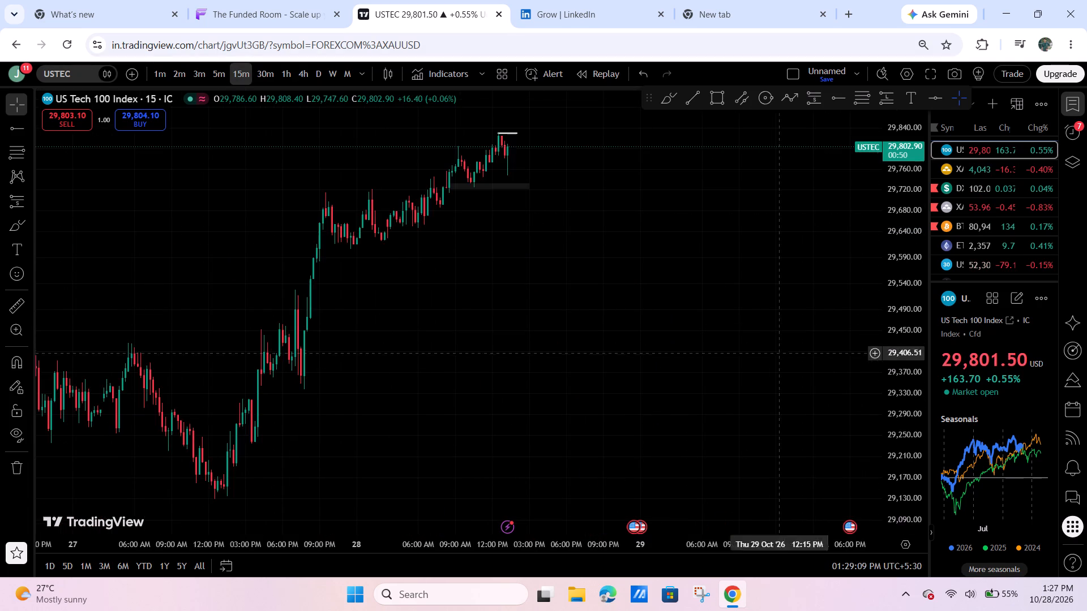
left_click_drag(599, 358, 951, 411)
scroll(786, 378, "up", 20)
scroll(786, 378, "up", 1)
left_click_drag(899, 217, 874, 307)
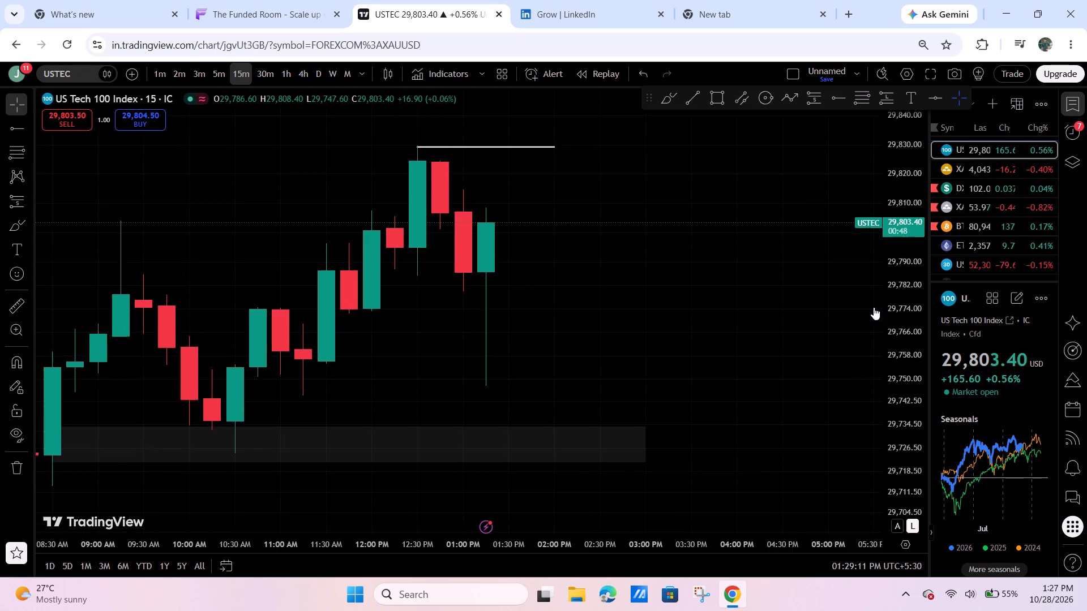
left_click_drag(874, 307, 863, 311)
left_click_drag(681, 311, 876, 356)
left_click_drag(911, 251, 883, 347)
left_click_drag(854, 355, 646, 306)
scroll(652, 334, "down", 6)
left_click_drag(895, 266, 880, 333)
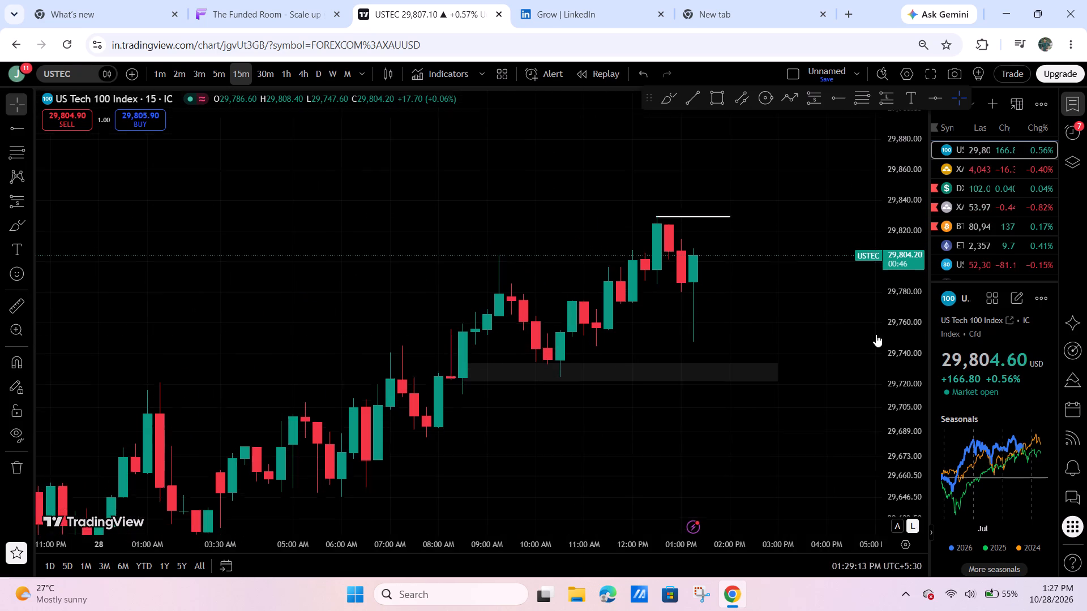
left_click_drag(850, 330, 741, 308)
left_click_drag(743, 304, 720, 316)
scroll(754, 307, "down", 4)
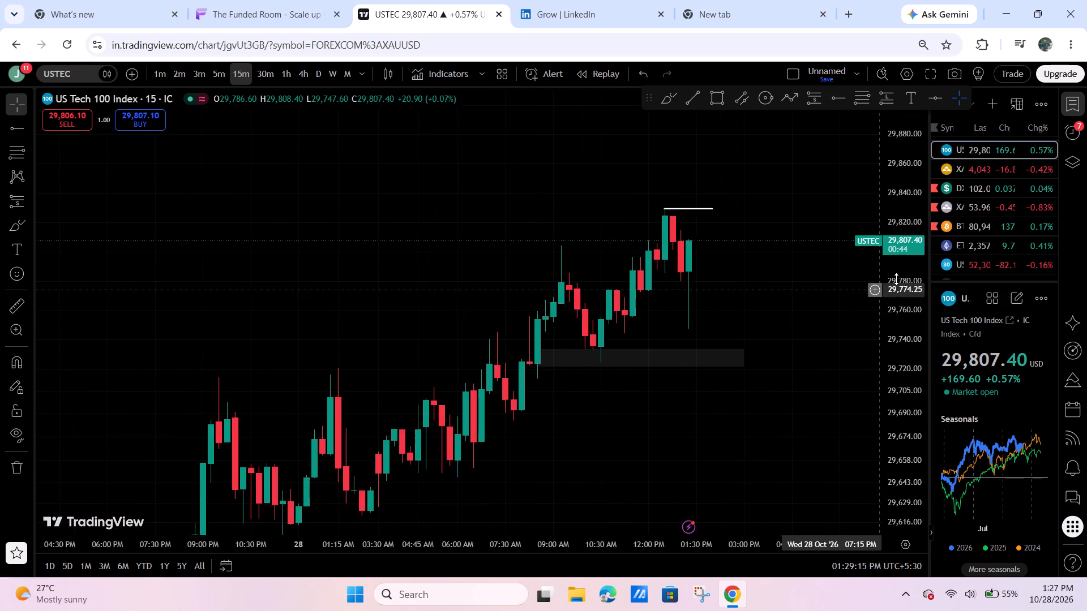
left_click_drag(896, 279, 884, 334)
left_click_drag(863, 333, 764, 316)
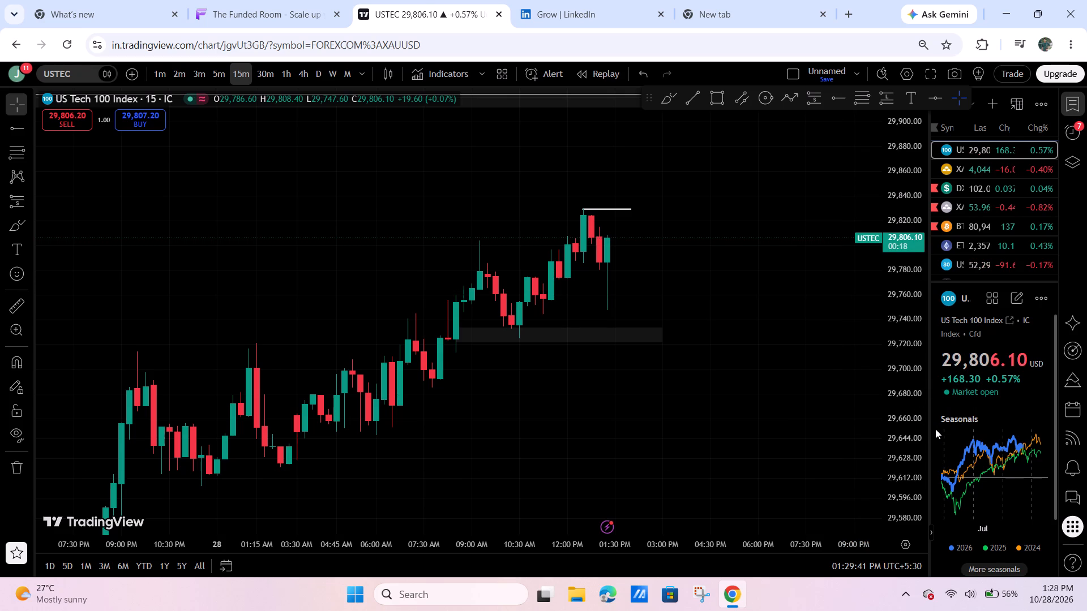
scroll(665, 277, "up", 3)
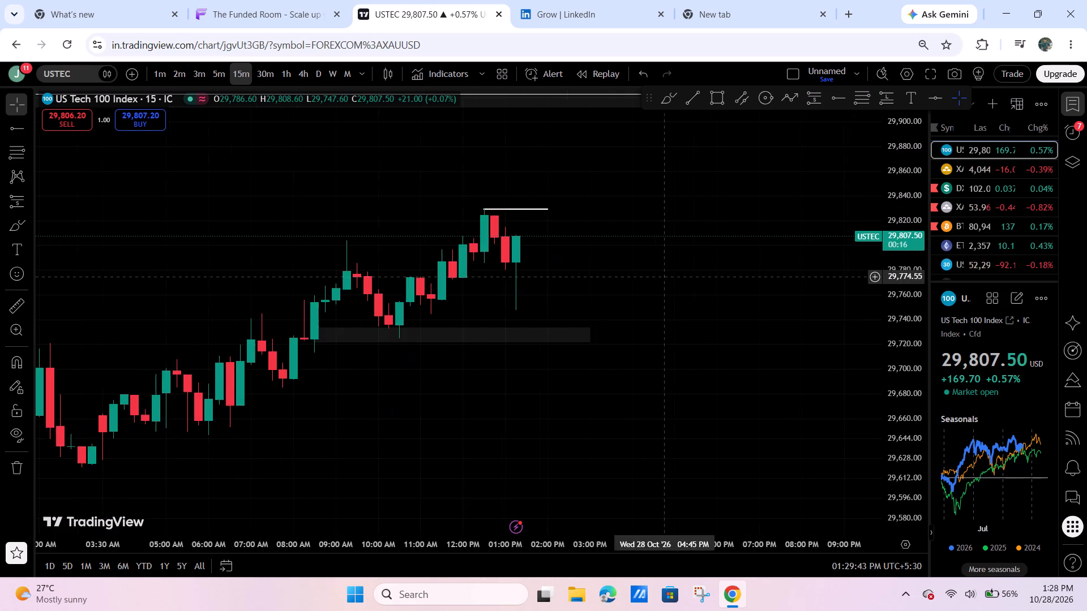
left_click_drag(566, 257, 607, 246)
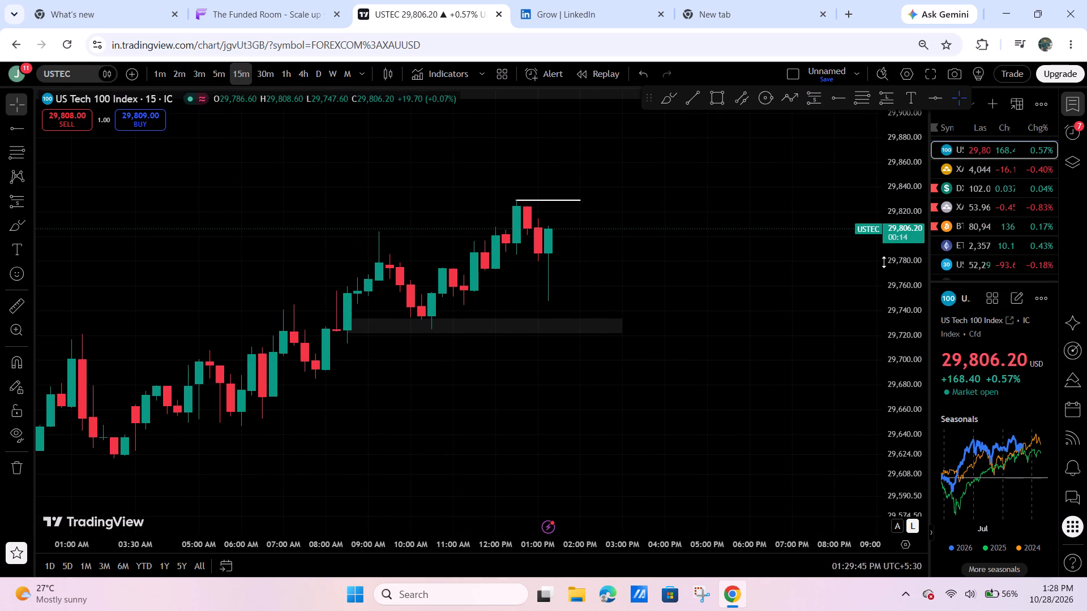
Switch to The Funded Room and examine USTECH100 between the recent-high and support zones on the 15-minute chart.
left_click(291, 0)
scroll(642, 446, "up", 12)
left_click_drag(808, 408, 810, 333)
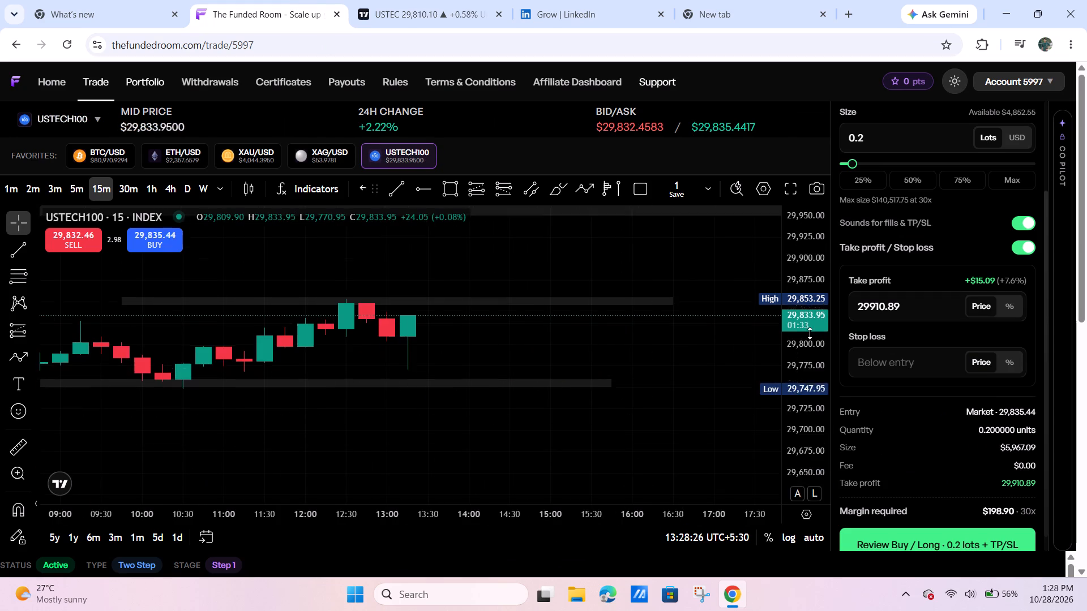
left_click_drag(810, 333, 789, 300)
scroll(671, 346, "down", 5)
left_click_drag(798, 303, 790, 345)
left_click_drag(752, 349, 660, 341)
scroll(686, 324, "down", 3)
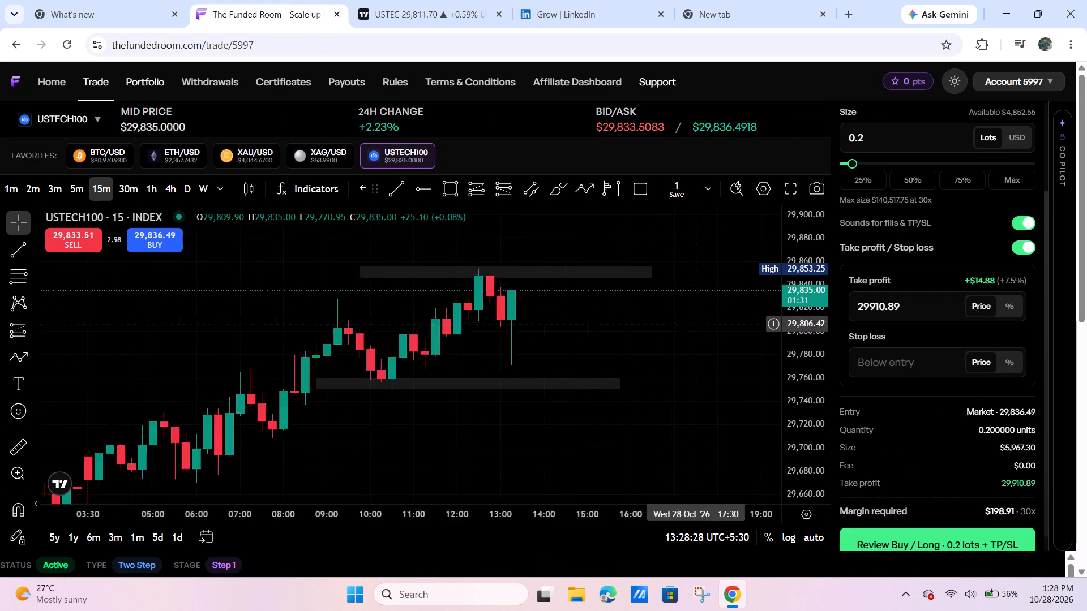
scroll(701, 327, "down", 3)
left_click_drag(813, 375, 814, 381)
scroll(915, 373, "down", 5)
scroll(914, 469, "down", 4)
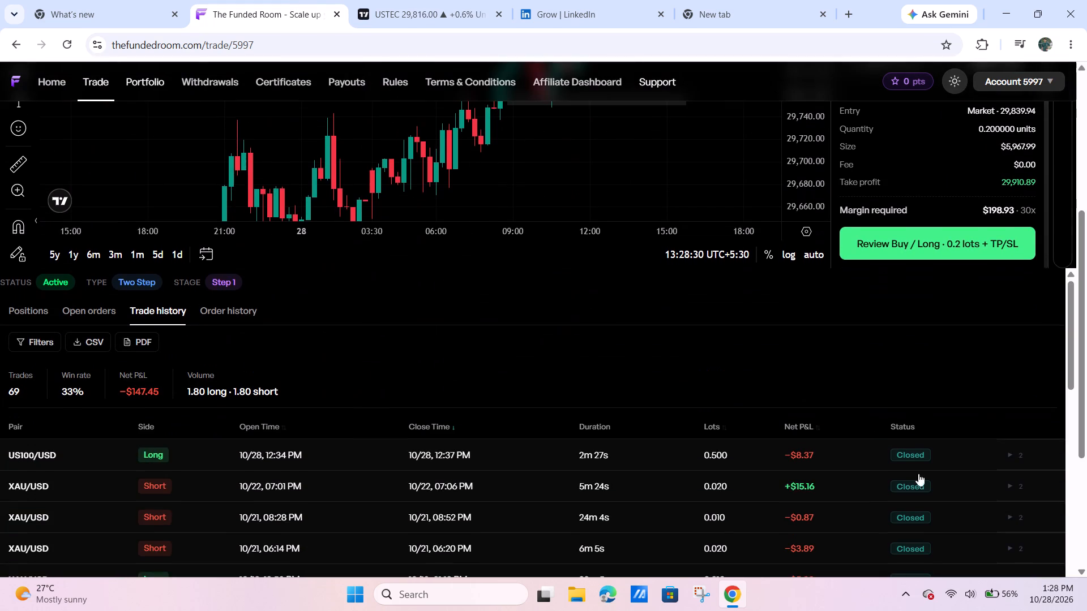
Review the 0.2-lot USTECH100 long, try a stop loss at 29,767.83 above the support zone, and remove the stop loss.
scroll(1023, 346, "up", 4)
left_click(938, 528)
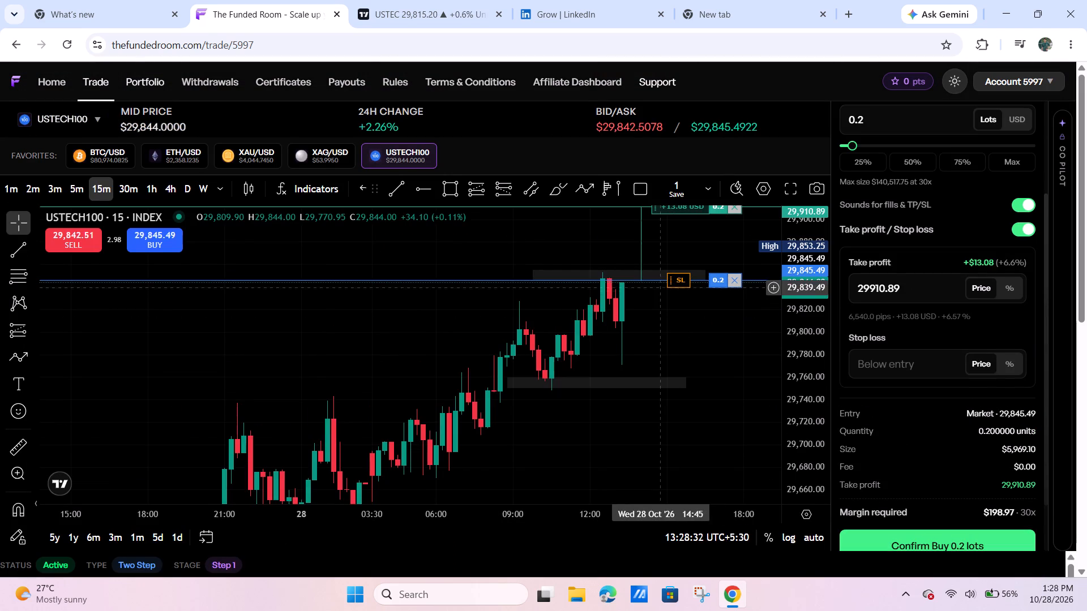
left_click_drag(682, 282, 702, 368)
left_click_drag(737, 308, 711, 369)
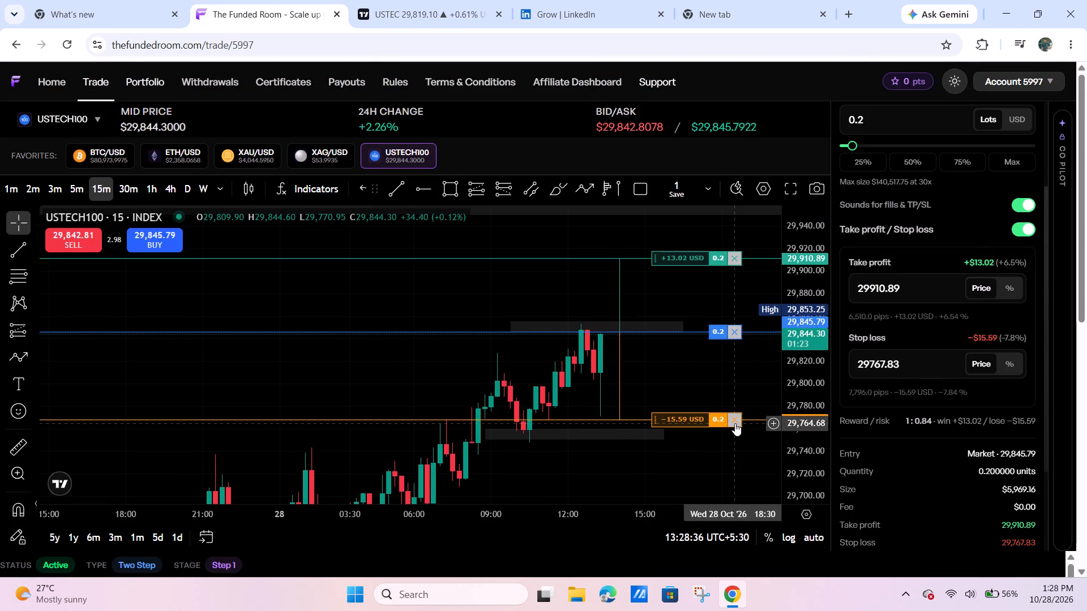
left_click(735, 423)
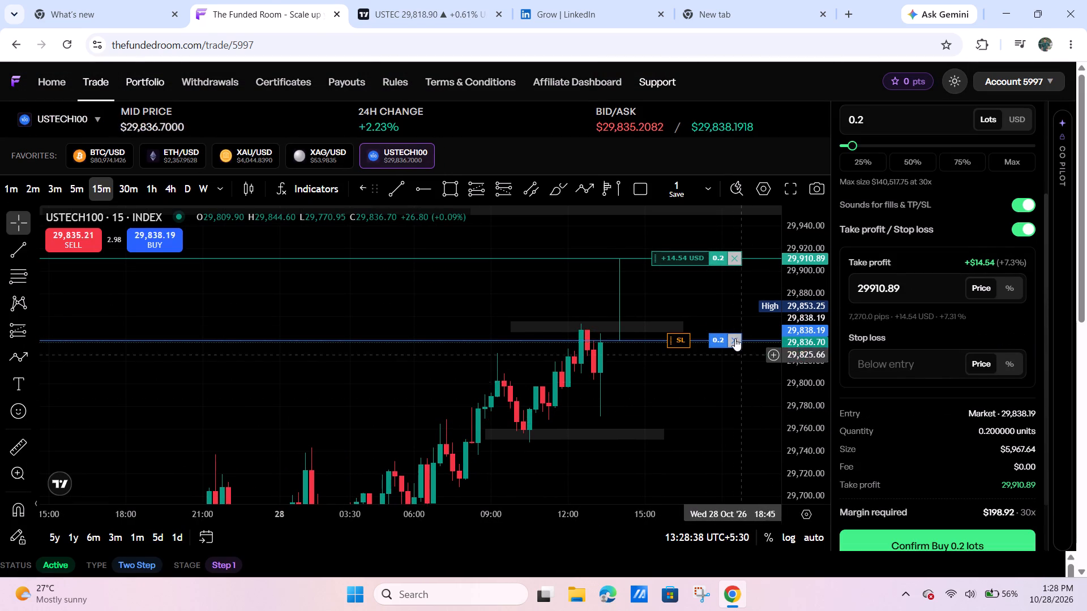
Cancel the order preview and examine the USTECH100 rebound on the 5-minute chart.
left_click_drag(711, 372, 649, 368)
left_click(76, 182)
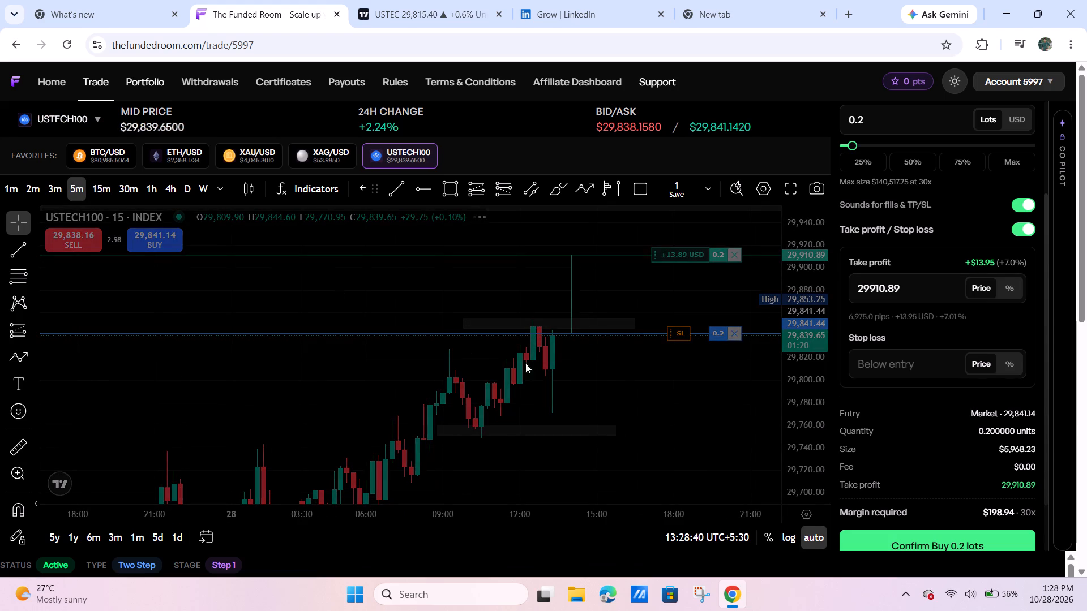
left_click_drag(808, 380, 797, 333)
left_click_drag(797, 332, 777, 440)
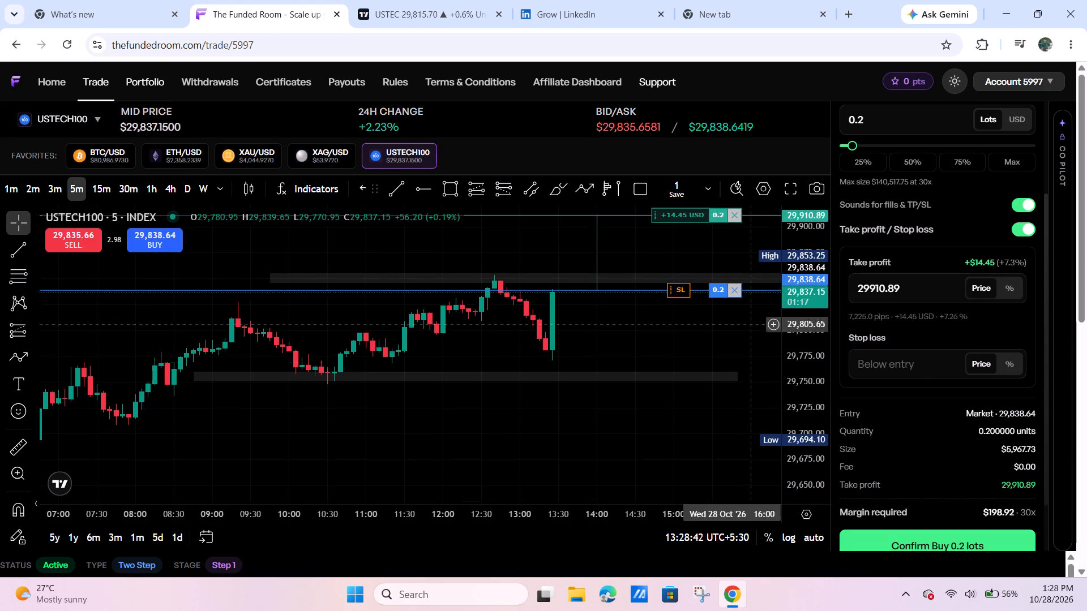
left_click(741, 294)
scroll(671, 358, "down", 5)
left_click_drag(812, 359, 816, 264)
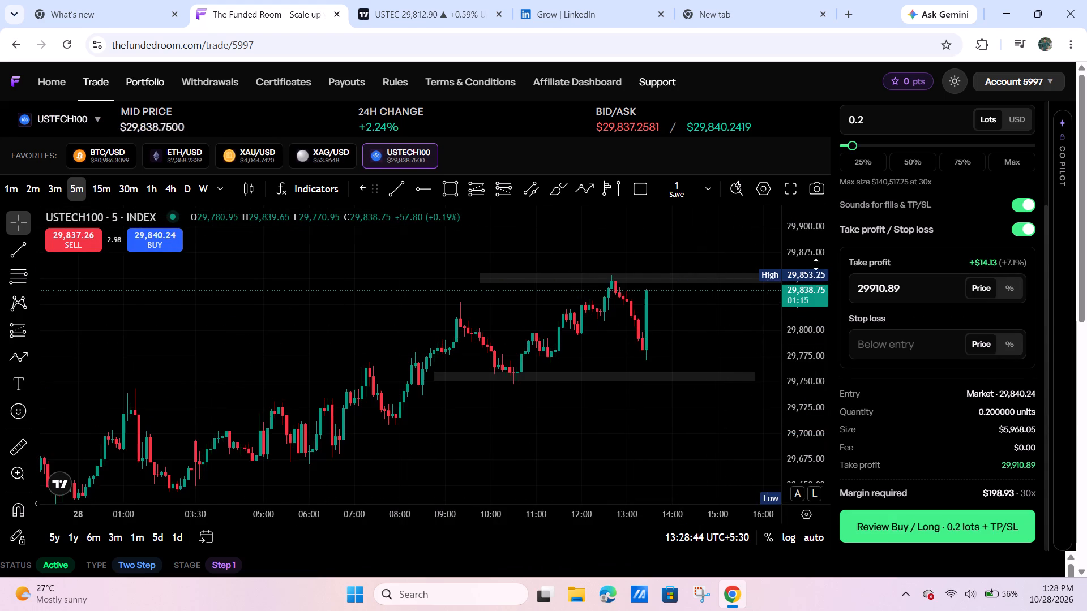
left_click_drag(816, 264, 784, 327)
left_click_drag(747, 329, 676, 338)
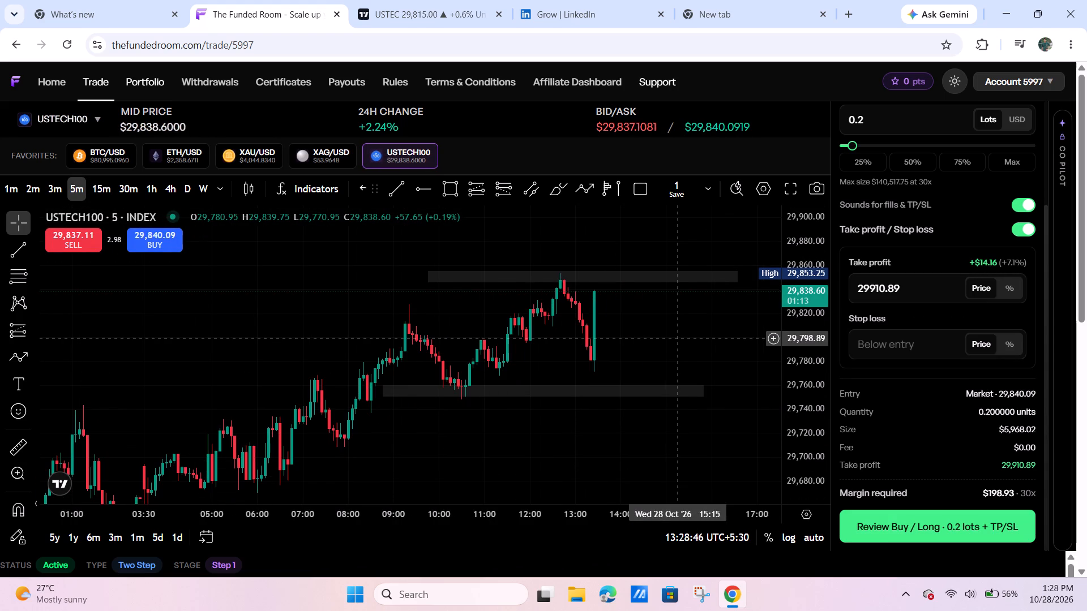
Switch to TradingView and examine the new 15-minute US Tech 100 candle against the recent-high line and support zone.
left_click(457, 0)
scroll(620, 302, "up", 3)
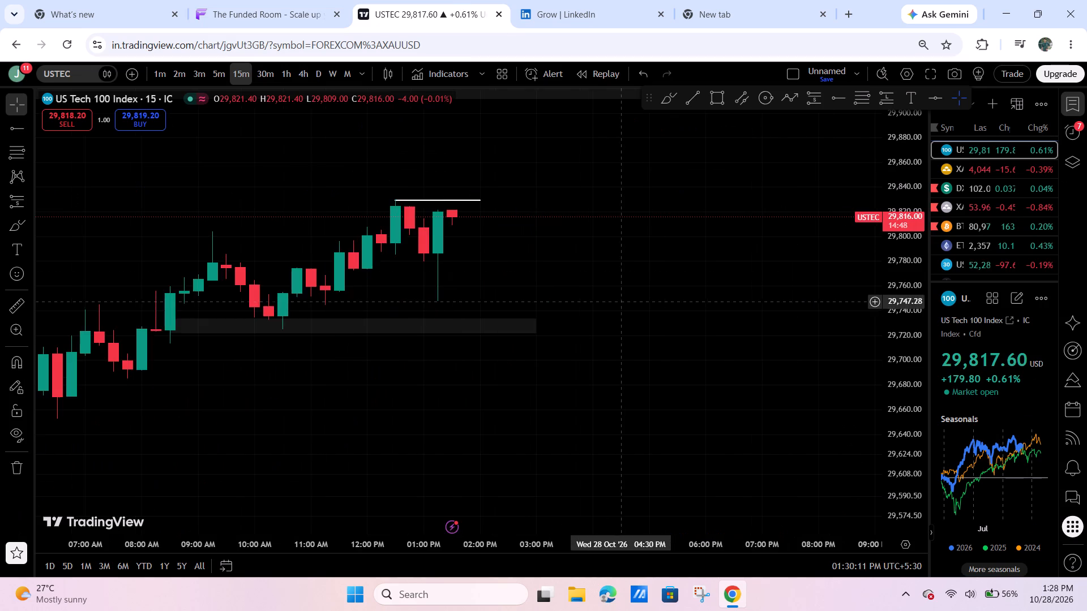
left_click_drag(634, 281, 748, 339)
left_click_drag(902, 388, 884, 218)
left_click_drag(849, 267, 786, 287)
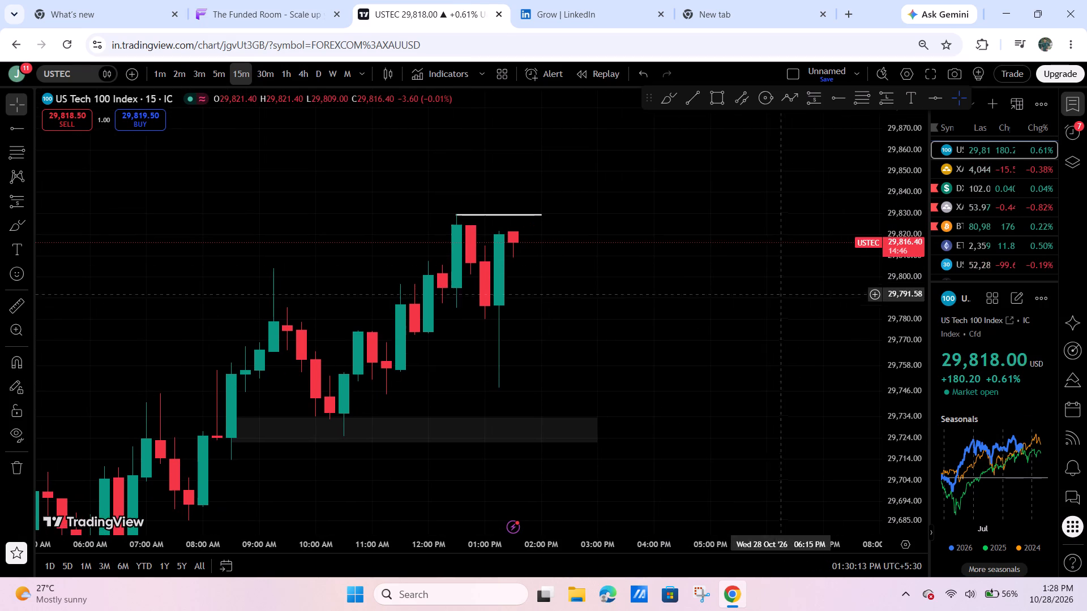
left_click_drag(715, 333, 848, 247)
left_click_drag(904, 223, 870, 347)
left_click_drag(786, 308, 703, 330)
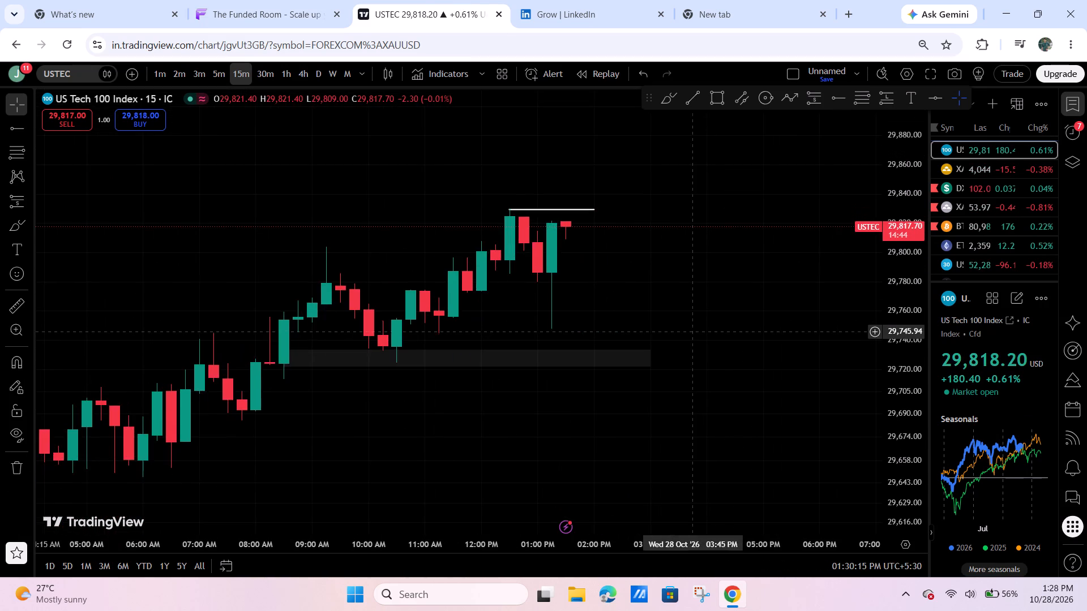
scroll(695, 332, "down", 4)
left_click_drag(785, 310, 752, 319)
scroll(752, 319, "down", 4)
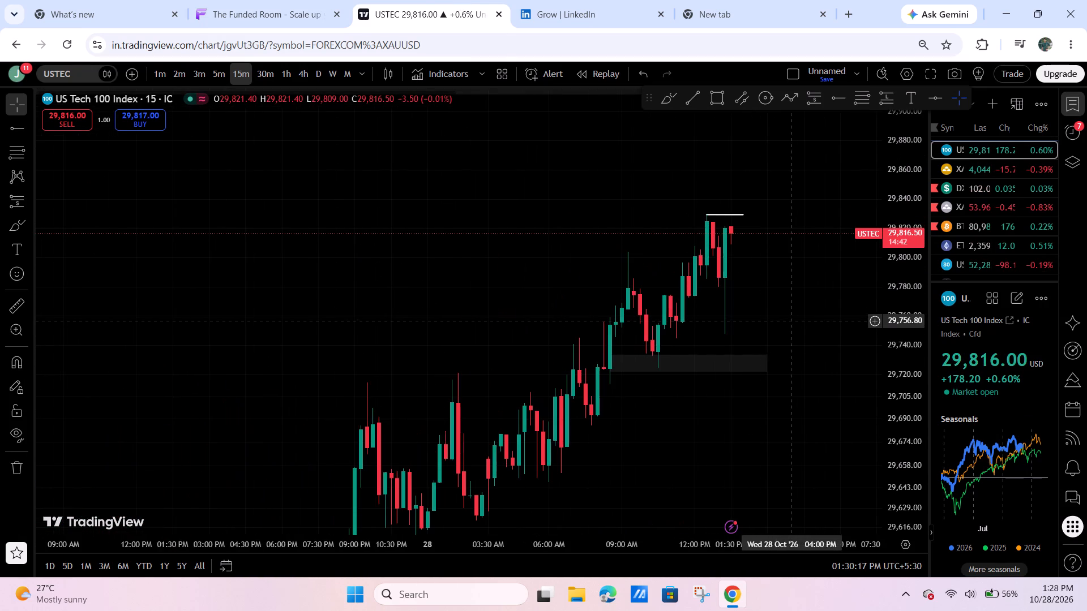
Switch to The Funded Room and show USTECH100 on the 15-minute timeframe.
left_click(297, 0)
scroll(575, 321, "up", 4)
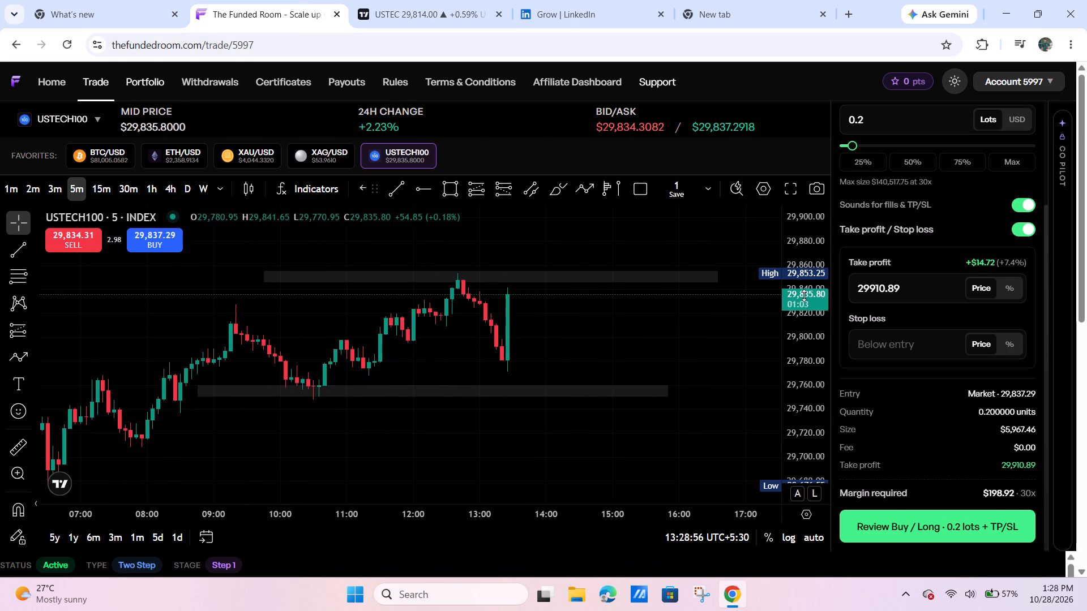
left_click_drag(804, 296, 791, 340)
left_click(106, 190)
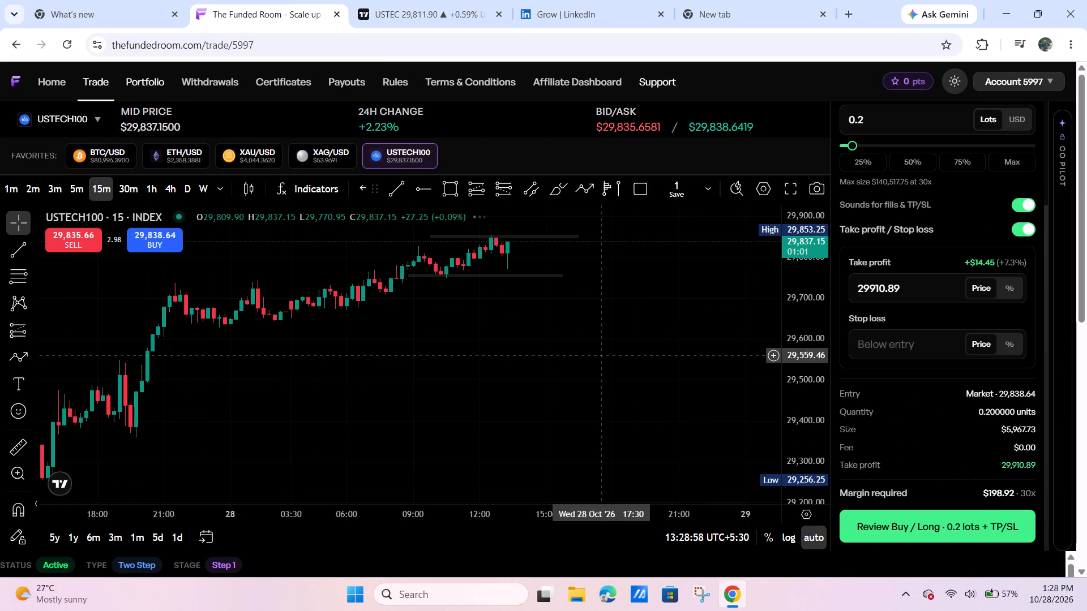
Extend the right end of the USTECH100 support zone slightly, to about 16:15, on the 15-minute chart.
left_click_drag(610, 351, 733, 356)
left_click_drag(826, 394, 819, 231)
left_click_drag(765, 283, 787, 459)
left_click_drag(810, 459, 784, 279)
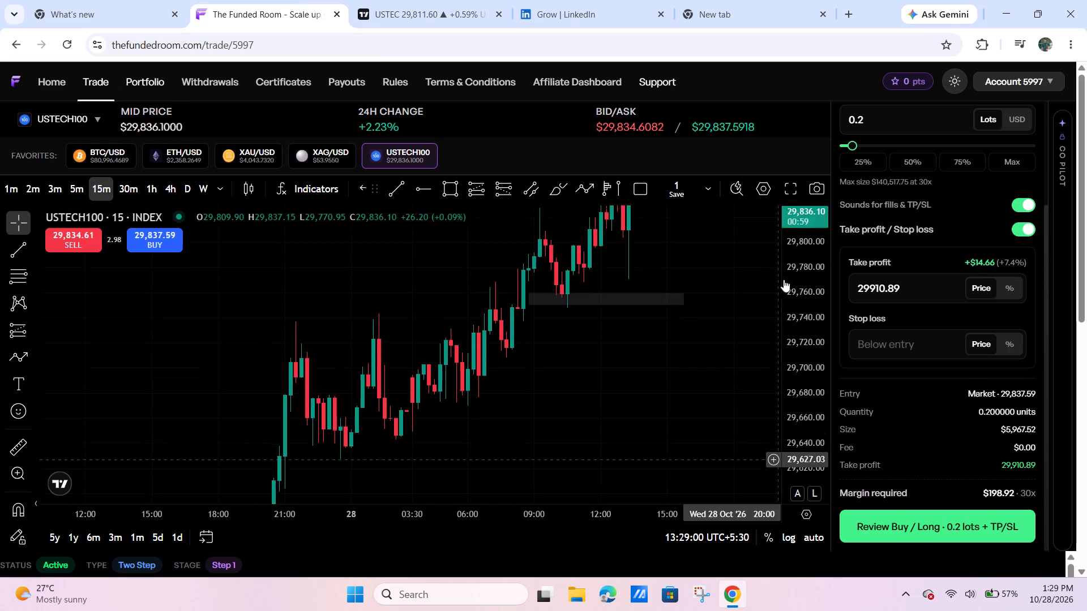
left_click_drag(784, 279, 762, 259)
left_click_drag(681, 269, 695, 274)
Examine the latest USTECH100 15-minute candles between the support zone and the recent-high zone.
left_click_drag(689, 310, 674, 389)
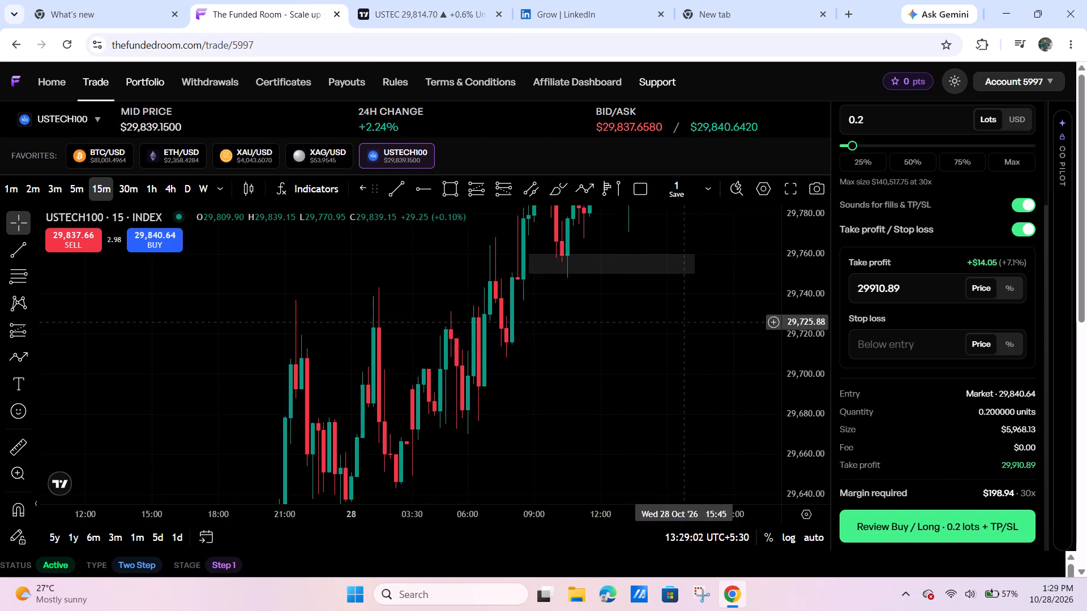
left_click_drag(674, 389, 663, 422)
left_click_drag(686, 307, 722, 385)
left_click_drag(781, 251, 765, 399)
left_click_drag(688, 367, 777, 359)
scroll(734, 365, "up", 9)
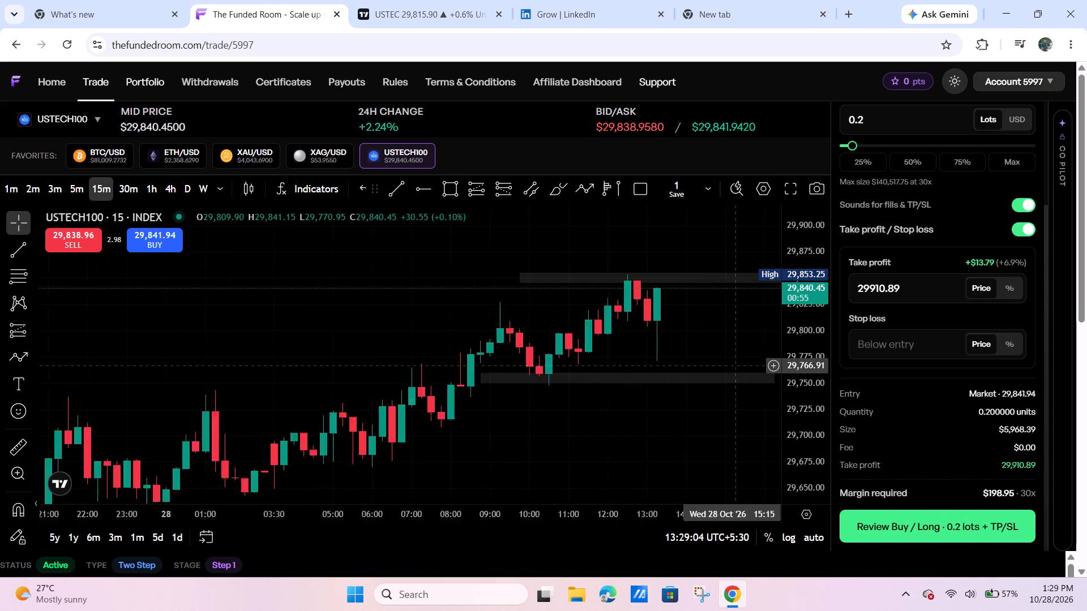
Examine the forming 15-minute USTECH100 candle against the recent-high and support zones, briefly cross-checking it on TradingView.
scroll(733, 365, "up", 4)
left_click_drag(803, 368, 785, 223)
left_click_drag(725, 288, 652, 359)
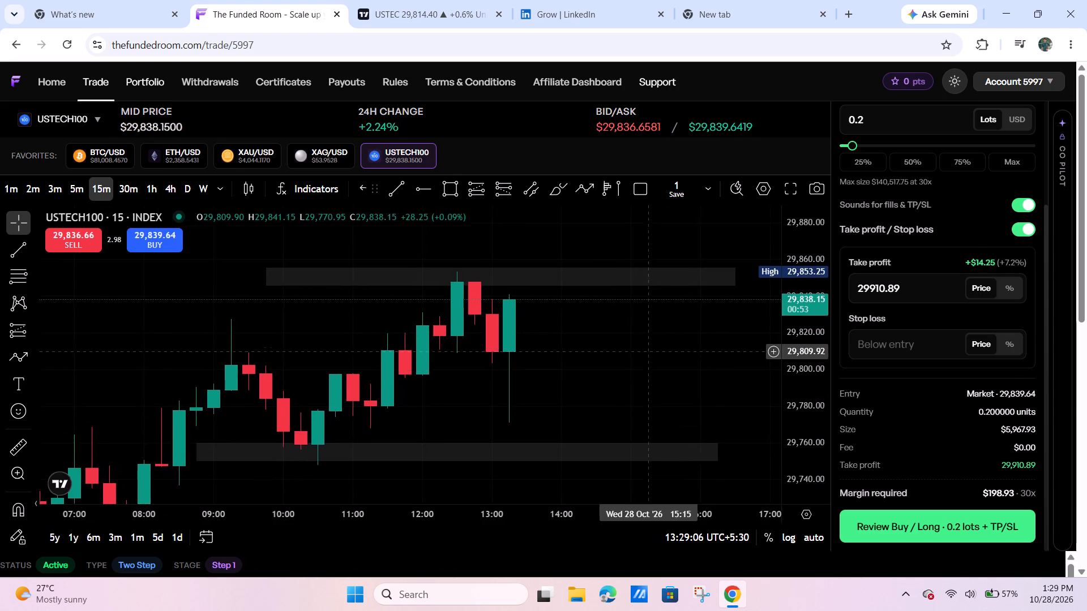
left_click_drag(652, 359, 651, 367)
left_click(430, 0)
scroll(495, 300, "up", 12)
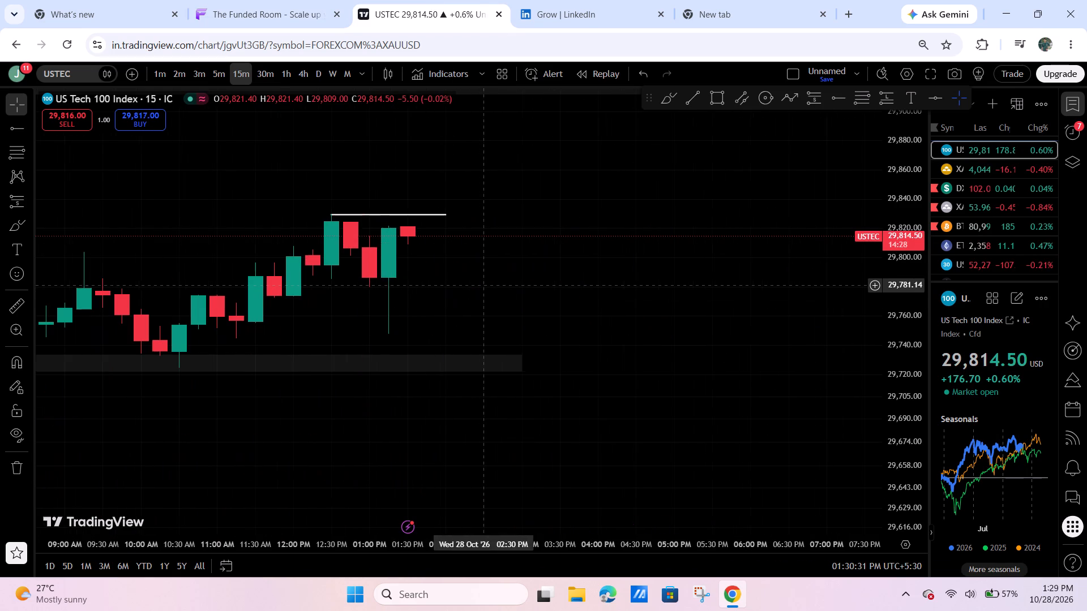
left_click(306, 0)
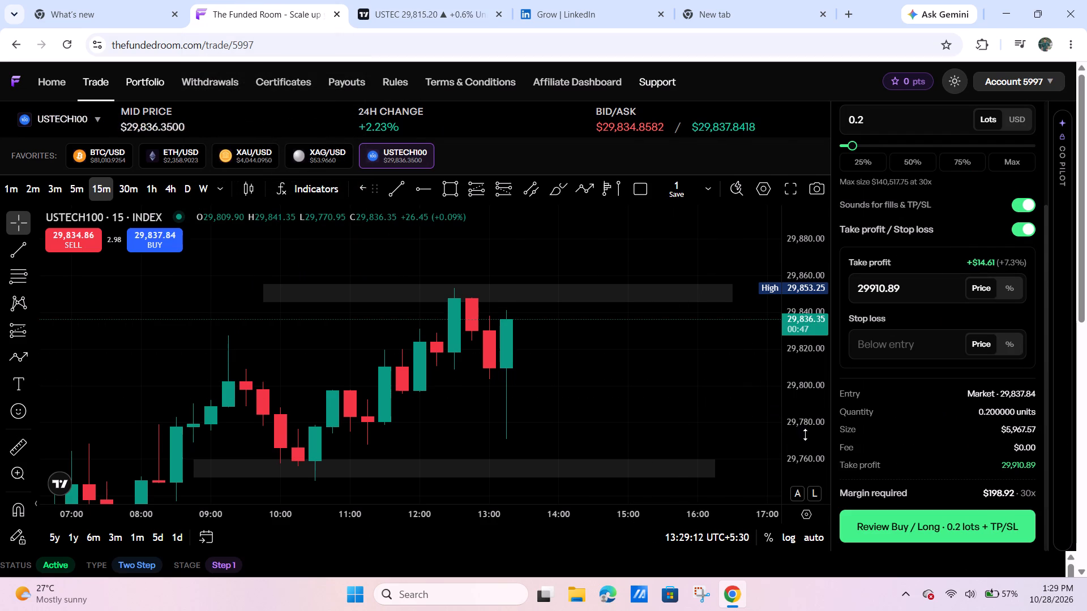
left_click_drag(806, 431, 817, 368)
left_click_drag(763, 372, 746, 436)
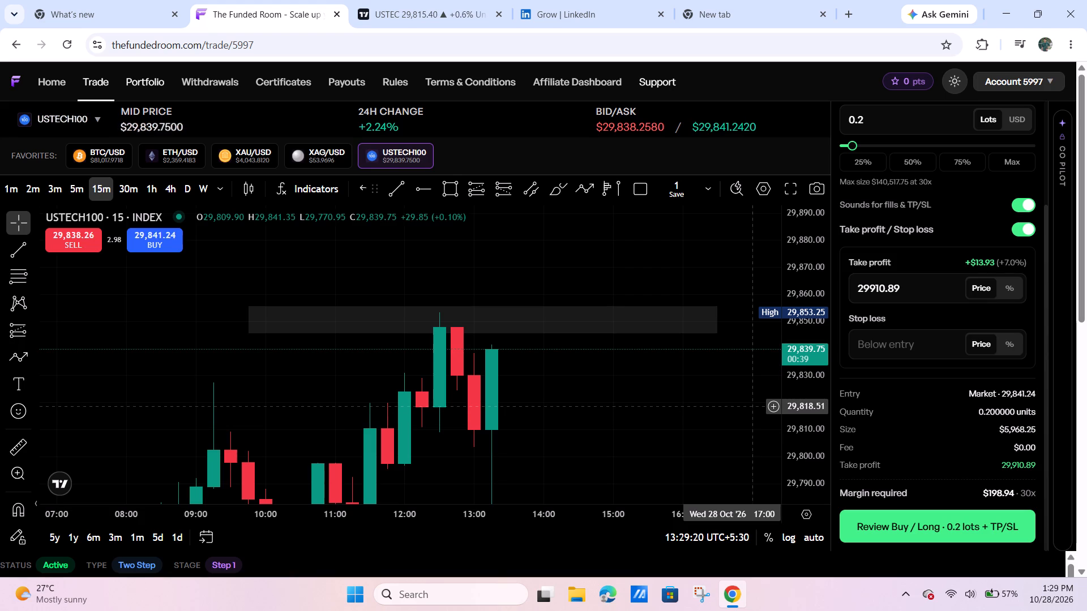
left_click_drag(809, 261, 774, 429)
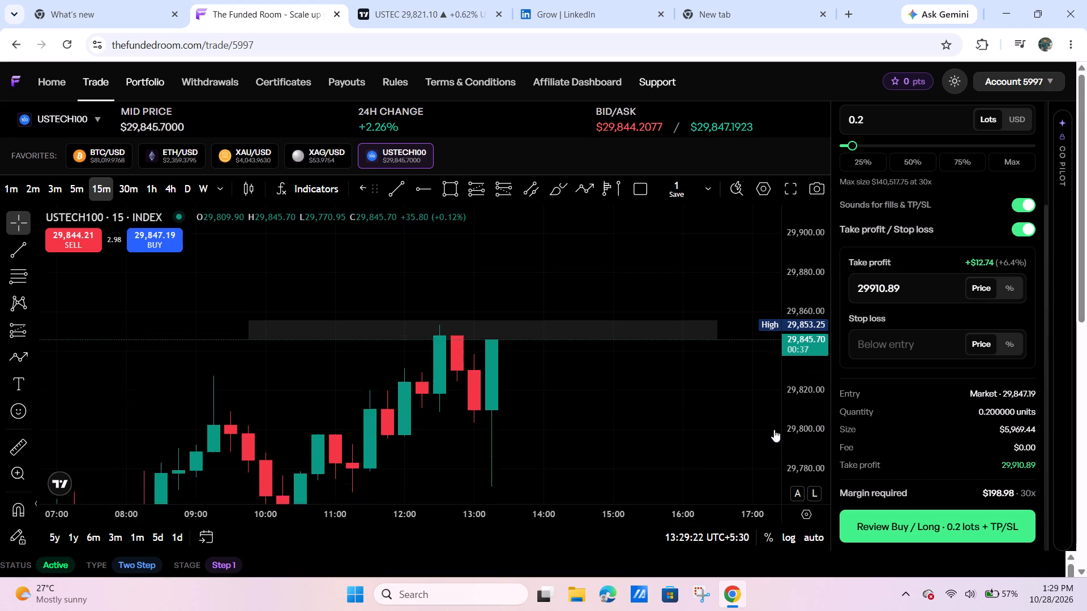
left_click_drag(774, 429, 765, 446)
left_click_drag(735, 399, 687, 307)
scroll(685, 318, "down", 4)
left_click_drag(712, 341, 640, 325)
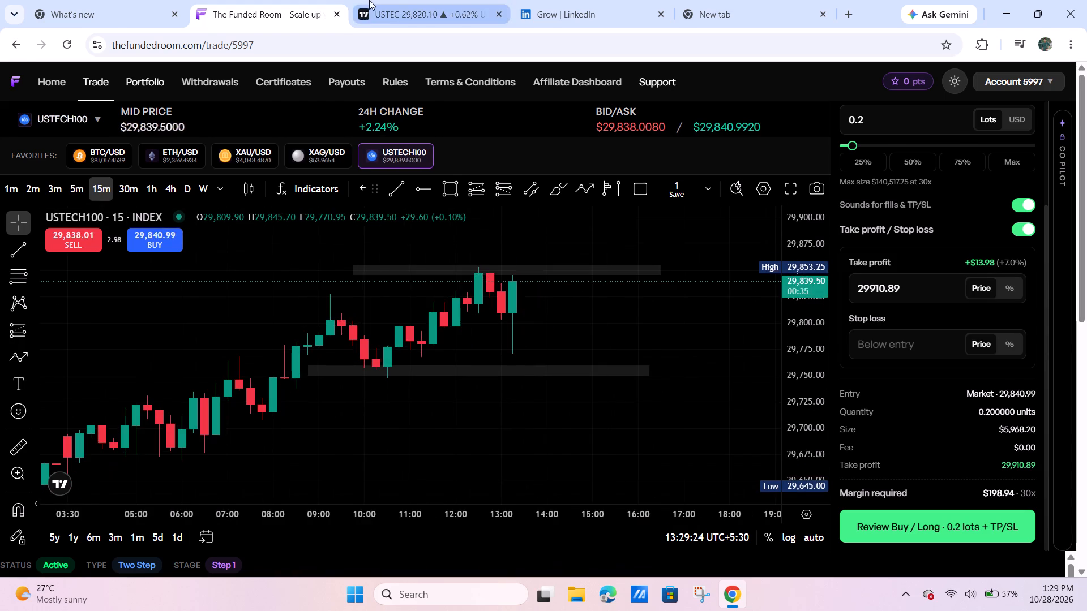
Switch to TradingView and examine the 15-minute US Tech 100 candles between the recent-high line and the support zone.
left_click(369, 0)
left_click_drag(511, 279, 816, 300)
left_click_drag(913, 371, 861, 100)
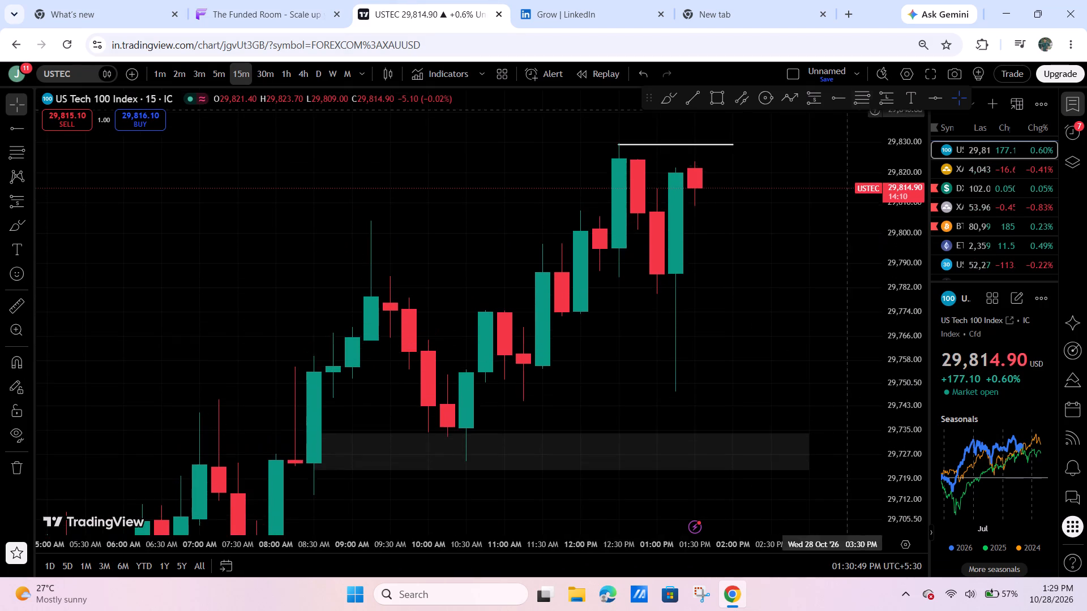
left_click_drag(825, 190, 774, 287)
scroll(786, 286, "up", 4)
left_click_drag(695, 276, 810, 209)
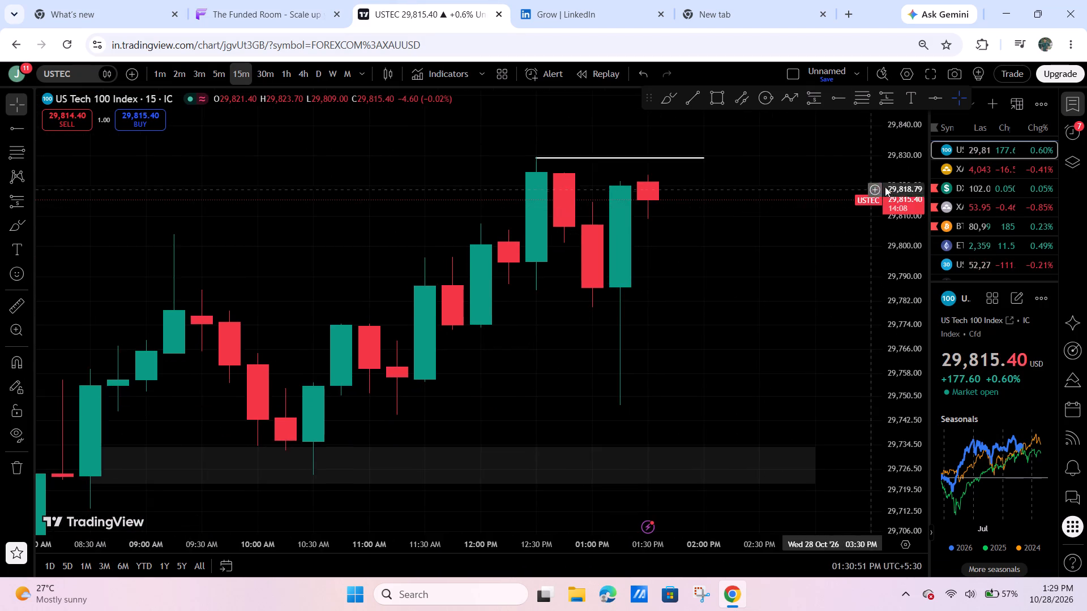
left_click_drag(892, 183, 873, 337)
scroll(814, 341, "down", 4)
left_click_drag(842, 324, 809, 325)
left_click_drag(808, 325, 798, 329)
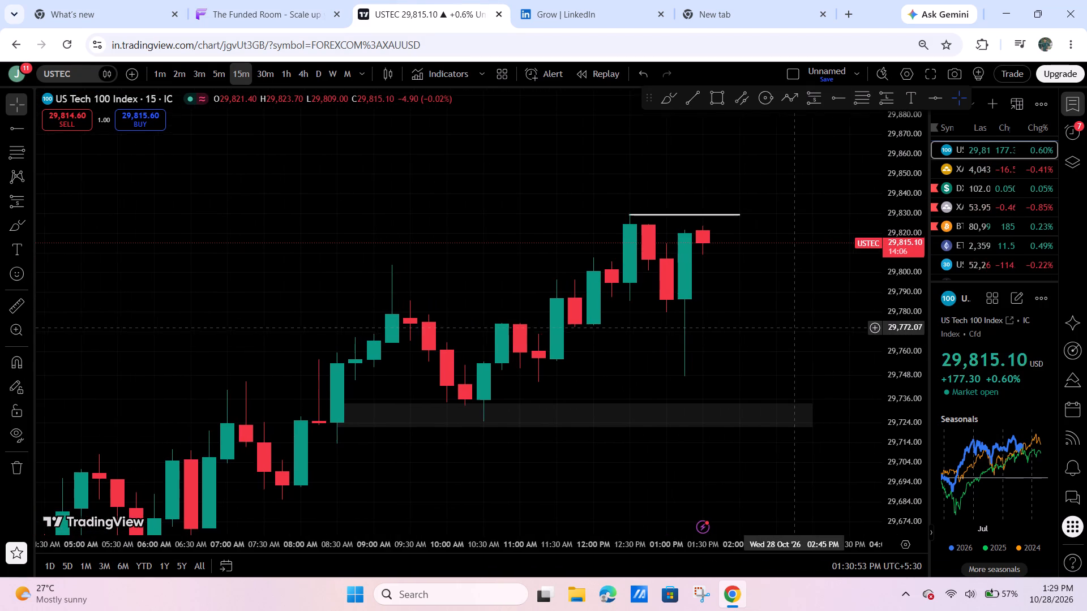
left_click_drag(798, 329, 798, 329)
left_click_drag(769, 333, 611, 329)
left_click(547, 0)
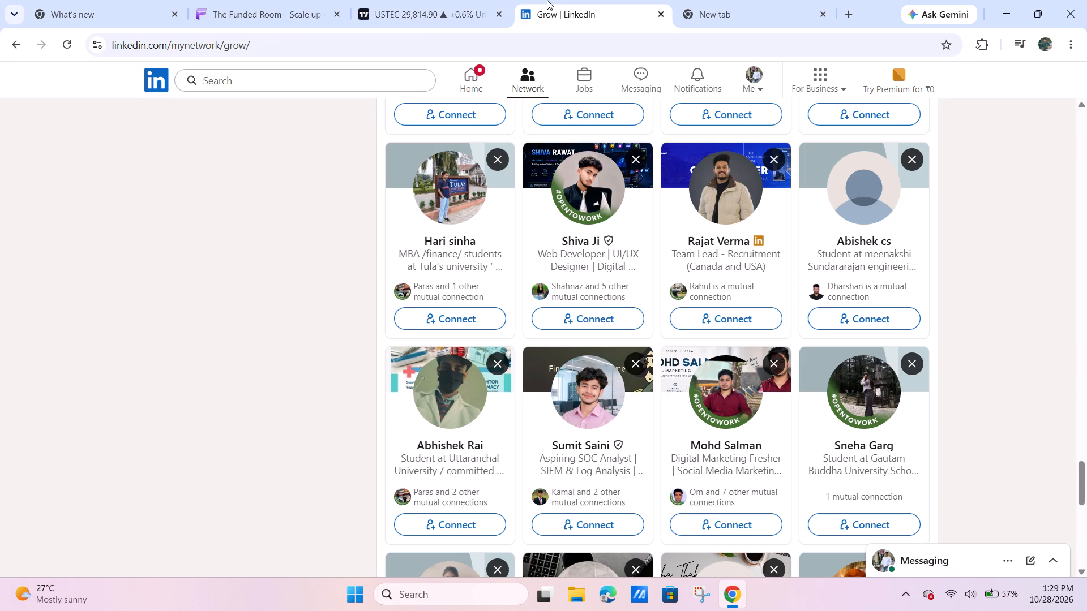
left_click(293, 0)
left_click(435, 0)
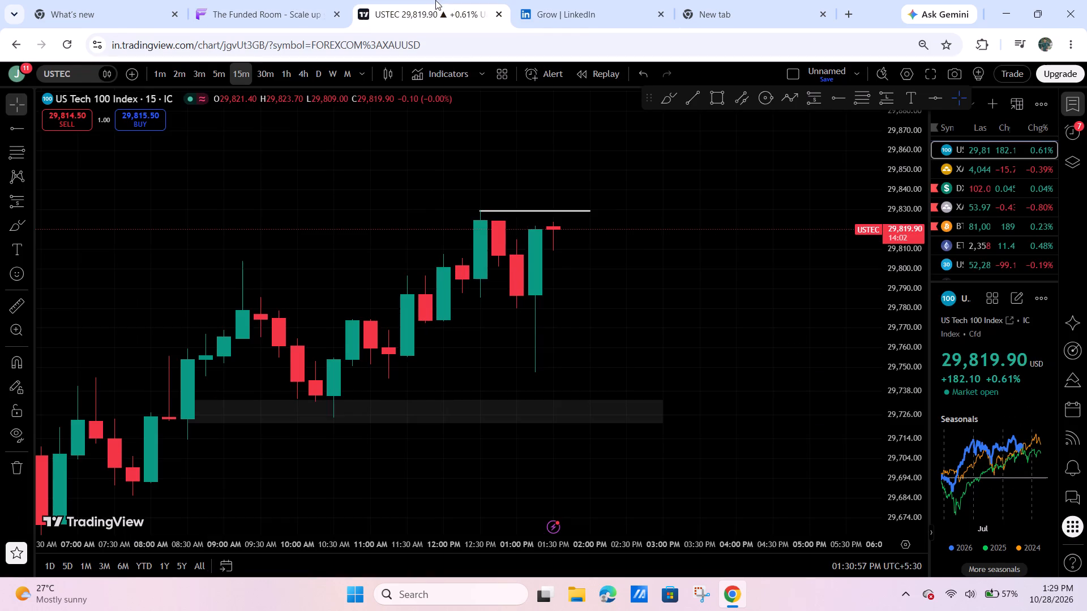
Review US Tech 100 on the 15-minute chart and flip through the 30-minute, 1-hour and 5-minute timeframes, ending on 15 minutes.
left_click_drag(702, 287, 851, 256)
left_click_drag(908, 213, 888, 274)
scroll(805, 285, "down", 3)
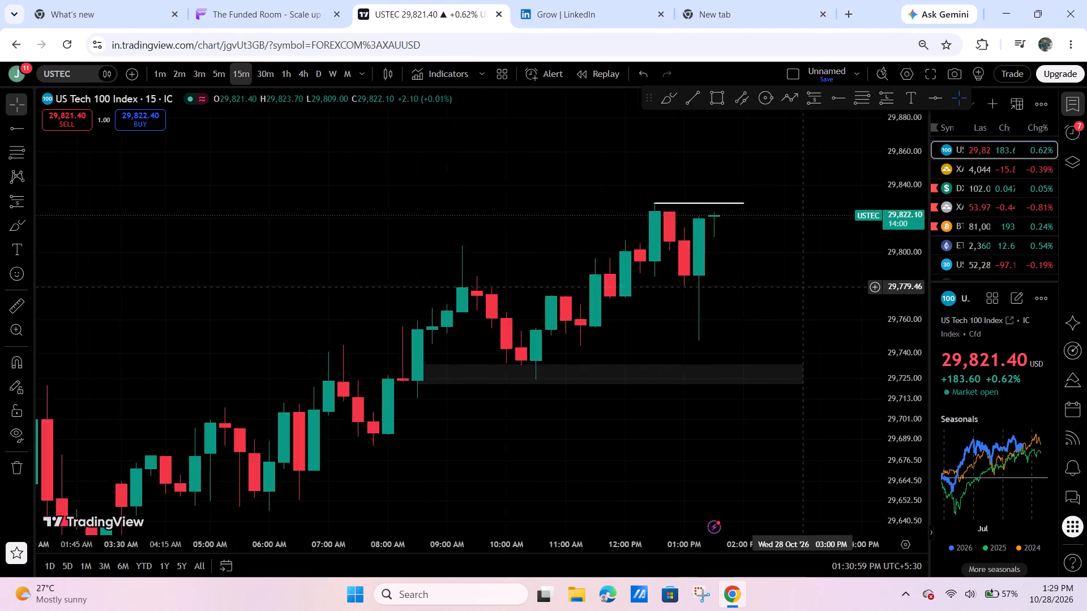
scroll(804, 287, "down", 1)
left_click_drag(821, 299, 720, 309)
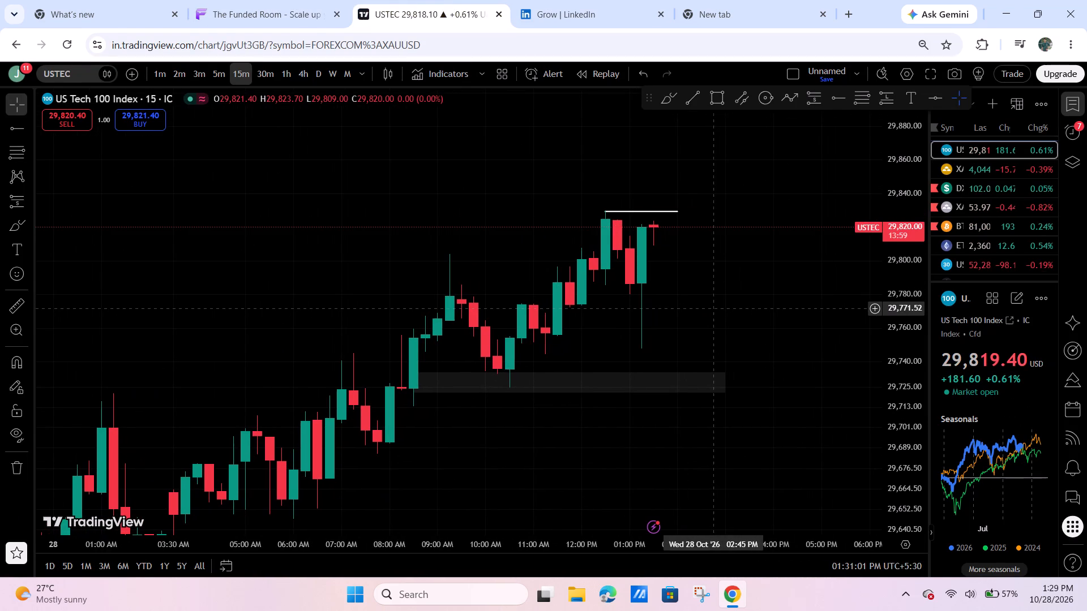
left_click(250, 63)
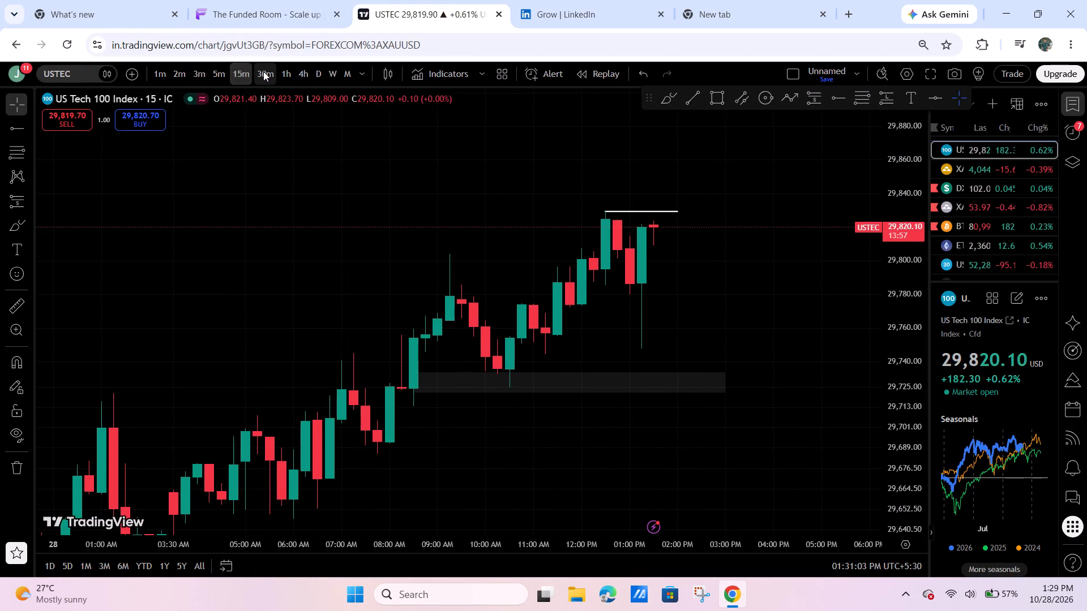
left_click(263, 71)
left_click(287, 76)
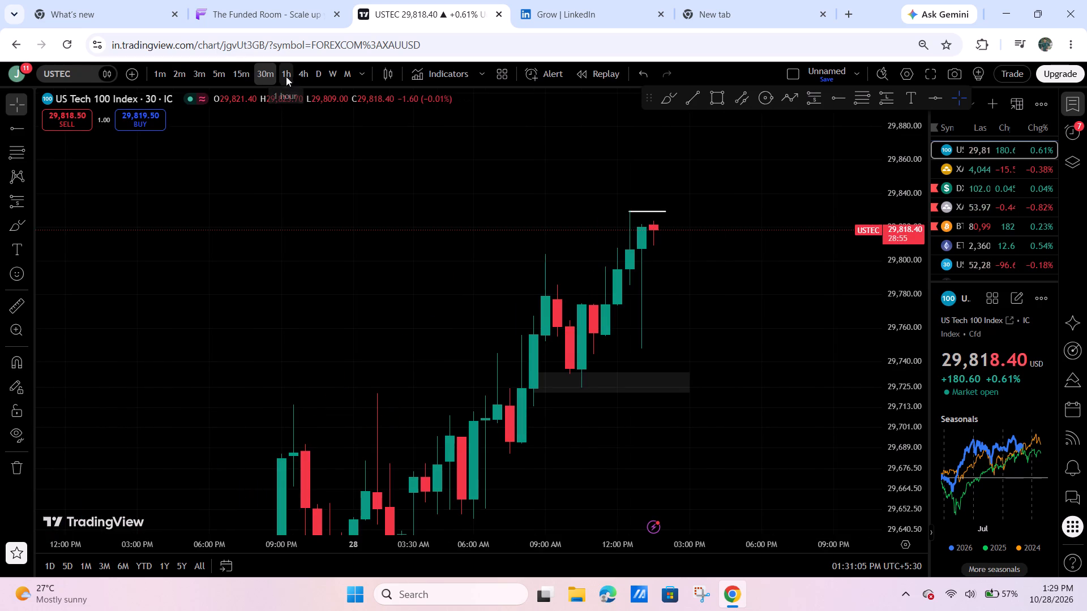
left_click(228, 71)
left_click(235, 69)
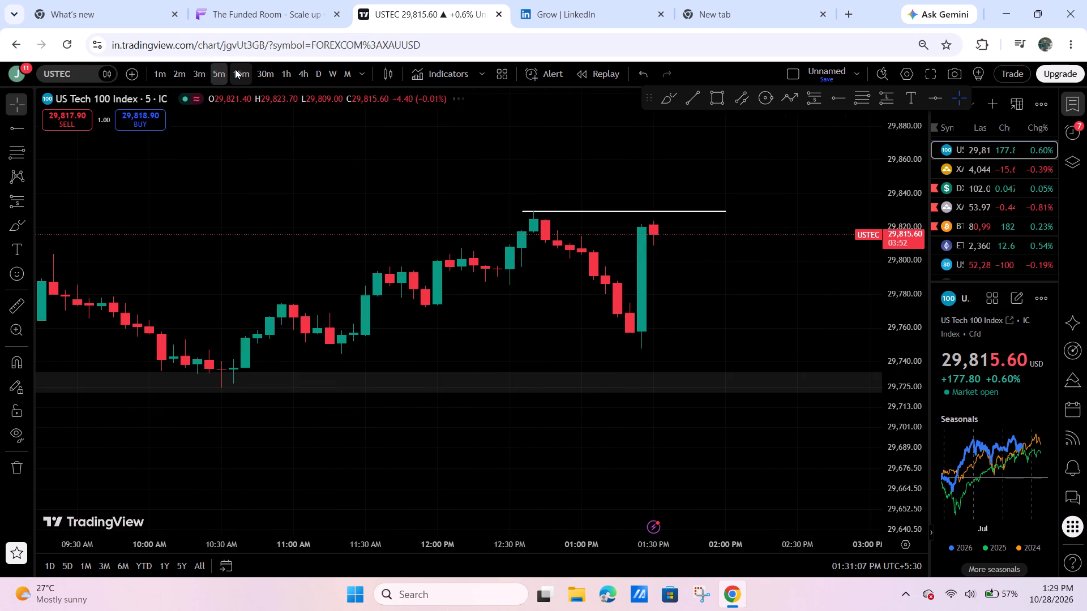
scroll(566, 231, "down", 5)
left_click_drag(918, 222, 868, 283)
left_click_drag(845, 294, 776, 294)
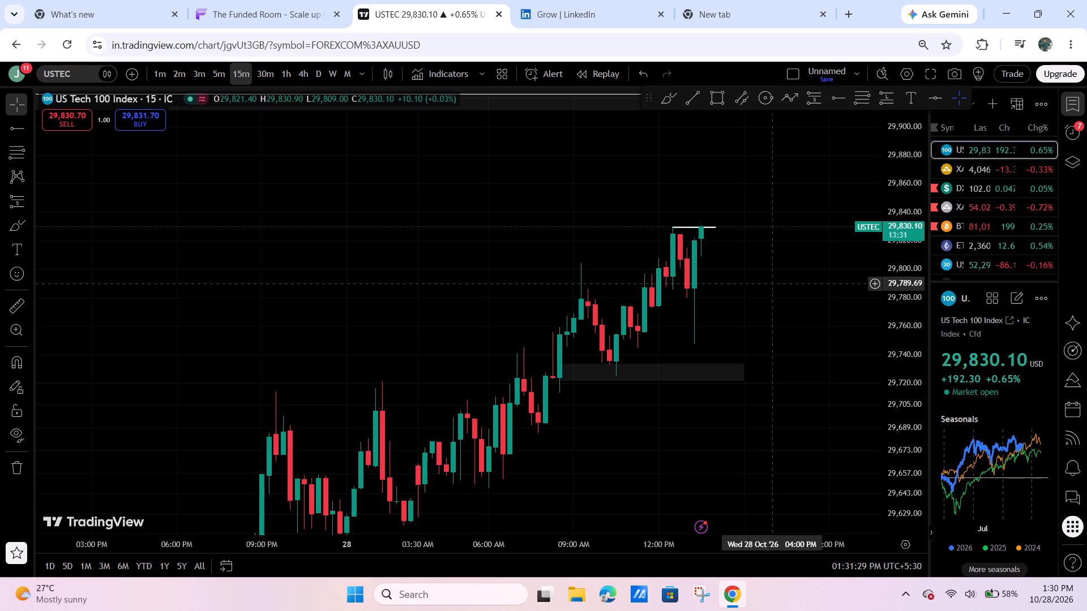
Switch to The Funded Room and examine the new 15-minute USTECH100 candle at the recent-high zone.
left_click(433, 0)
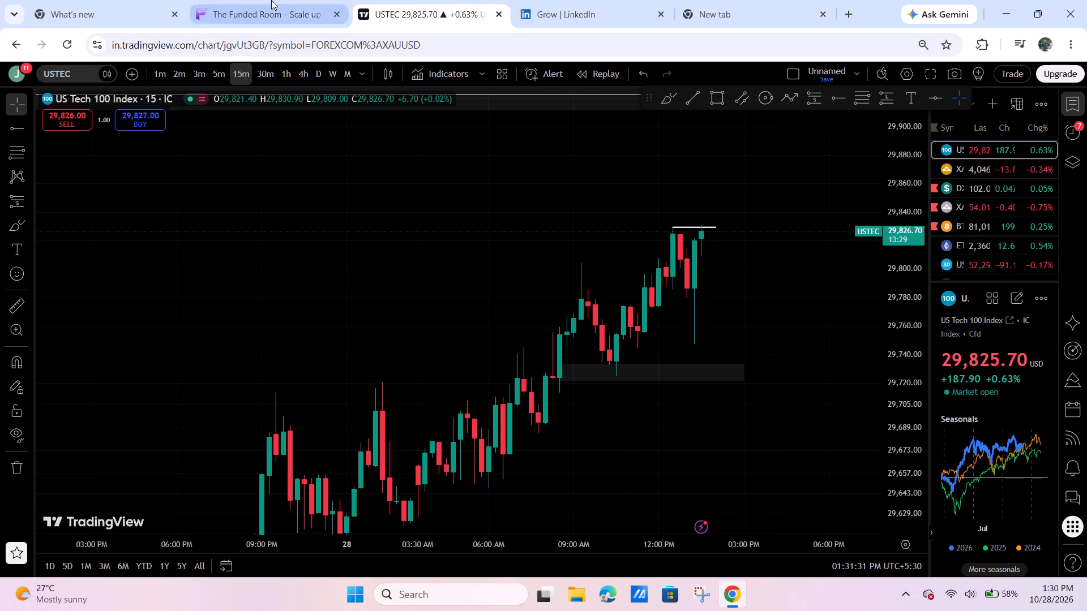
left_click(272, 0)
scroll(599, 273, "up", 1)
left_click_drag(573, 304, 687, 347)
left_click_drag(797, 403, 816, 248)
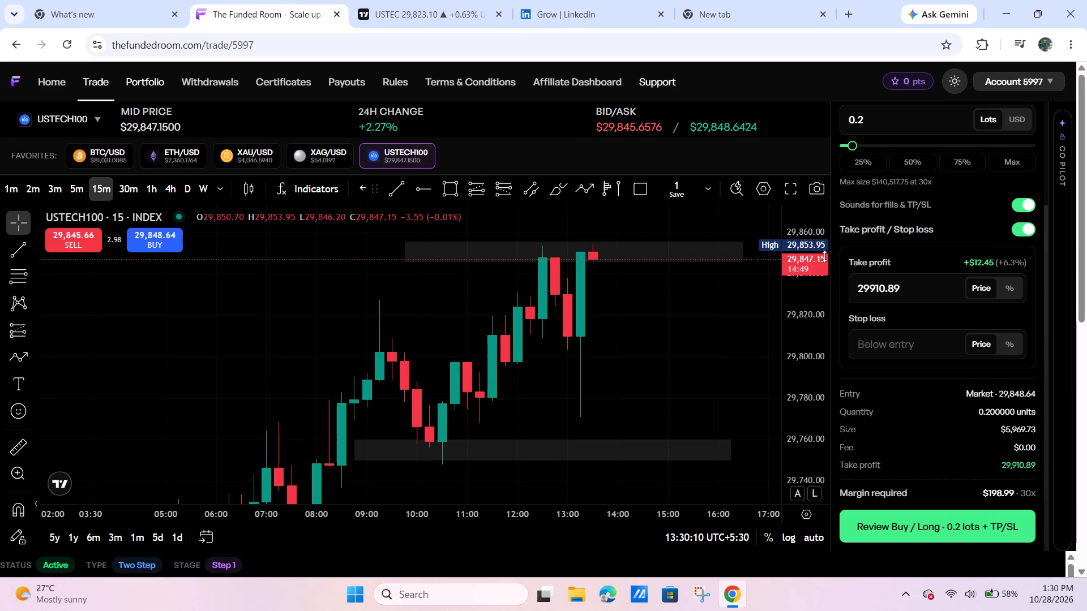
left_click_drag(833, 277, 813, 323)
left_click_drag(818, 259, 748, 398)
left_click_drag(737, 340, 628, 338)
Switch to TradingView and examine US Tech 100 on the 3-minute timeframe around the recent-high line and support zone.
left_click(407, 0)
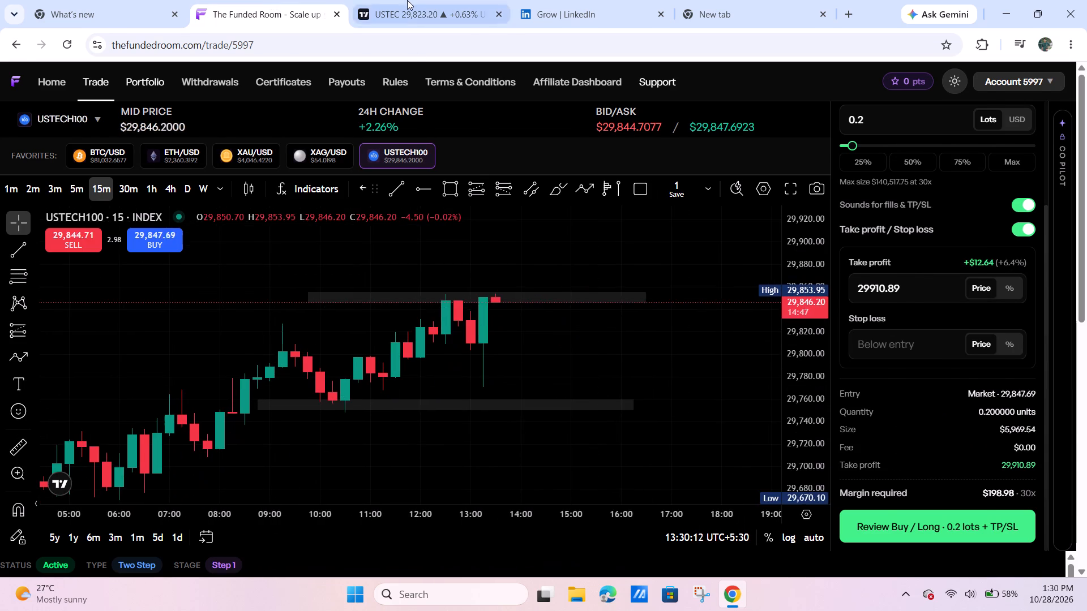
scroll(829, 328, "up", 5)
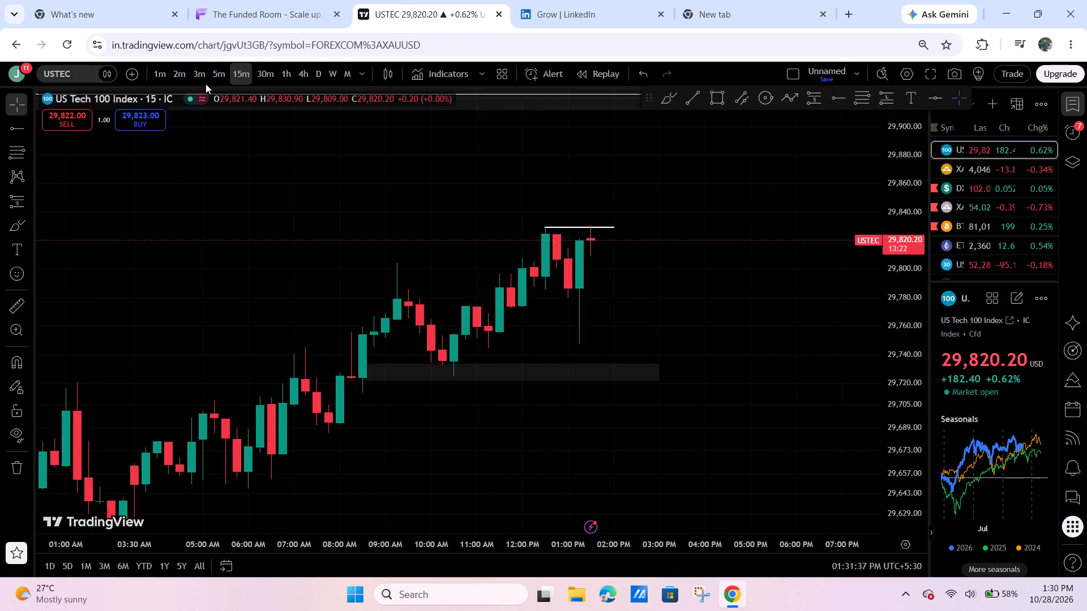
left_click(207, 73)
left_click_drag(646, 305, 725, 356)
left_click_drag(921, 392, 940, 152)
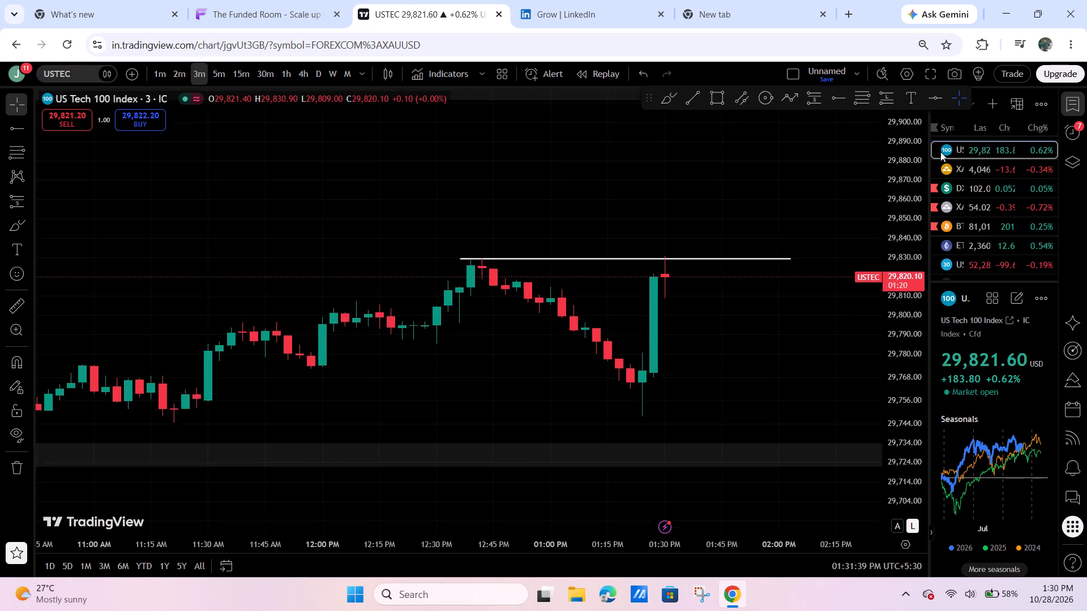
left_click_drag(940, 152, 852, 342)
left_click_drag(818, 339, 666, 322)
scroll(711, 329, "down", 3)
left_click_drag(761, 334, 706, 345)
scroll(718, 337, "down", 5)
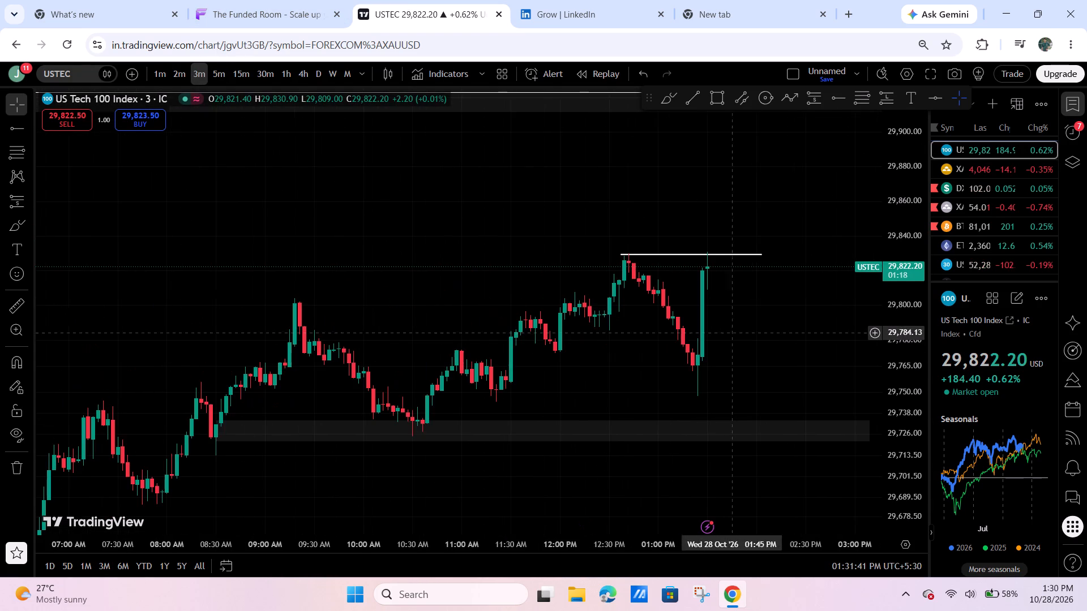
scroll(808, 339, "down", 3)
left_click_drag(809, 368, 789, 372)
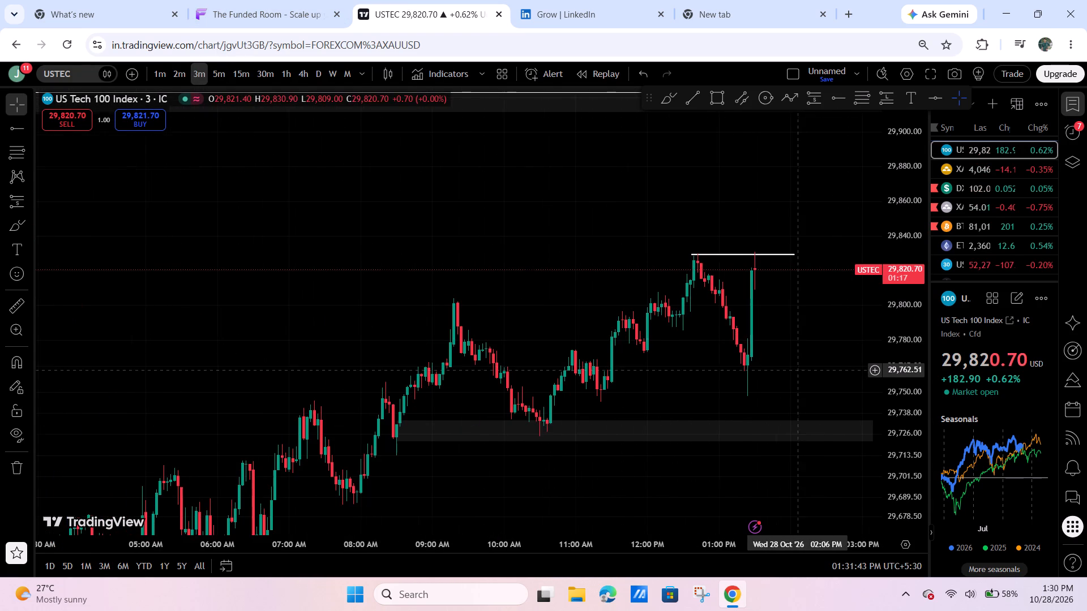
left_click_drag(789, 372, 772, 376)
Switch to The Funded Room and review the 0.2-lot long order ticket beside the 15-minute USTECH100 chart.
left_click(289, 0)
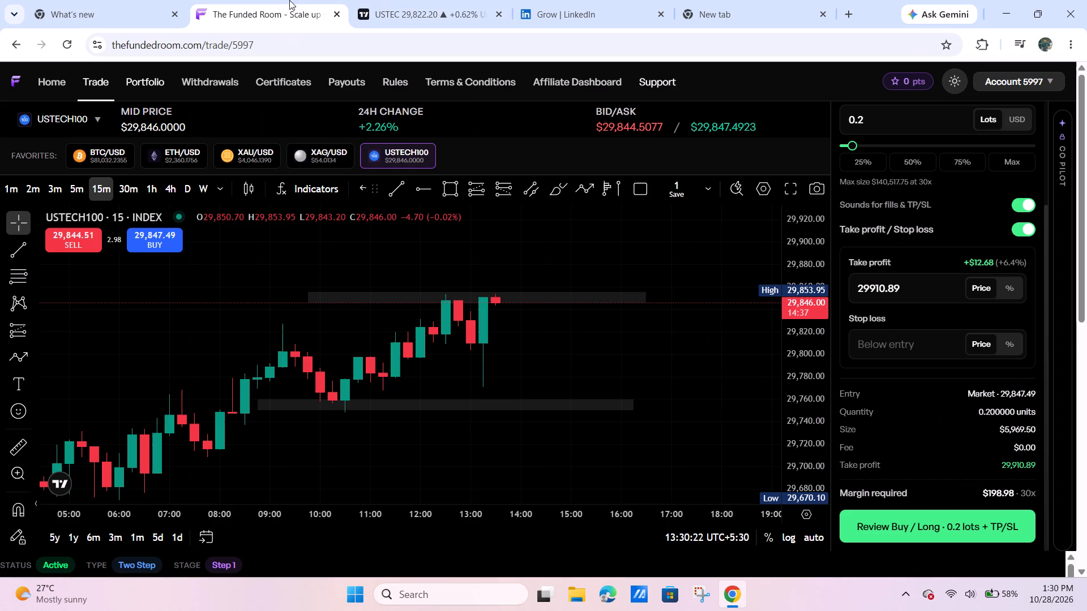
scroll(626, 335, "up", 2)
scroll(926, 468, "down", 2)
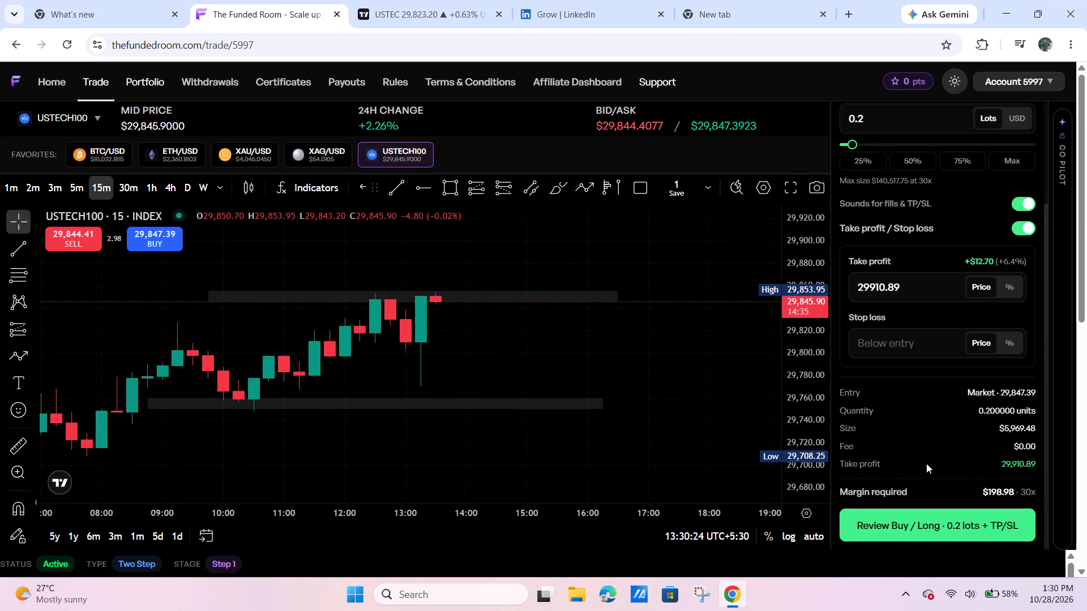
scroll(908, 309, "up", 5)
scroll(817, 290, "up", 6)
scroll(1040, 292, "up", 6)
left_click_drag(692, 340, 571, 316)
scroll(576, 311, "down", 6)
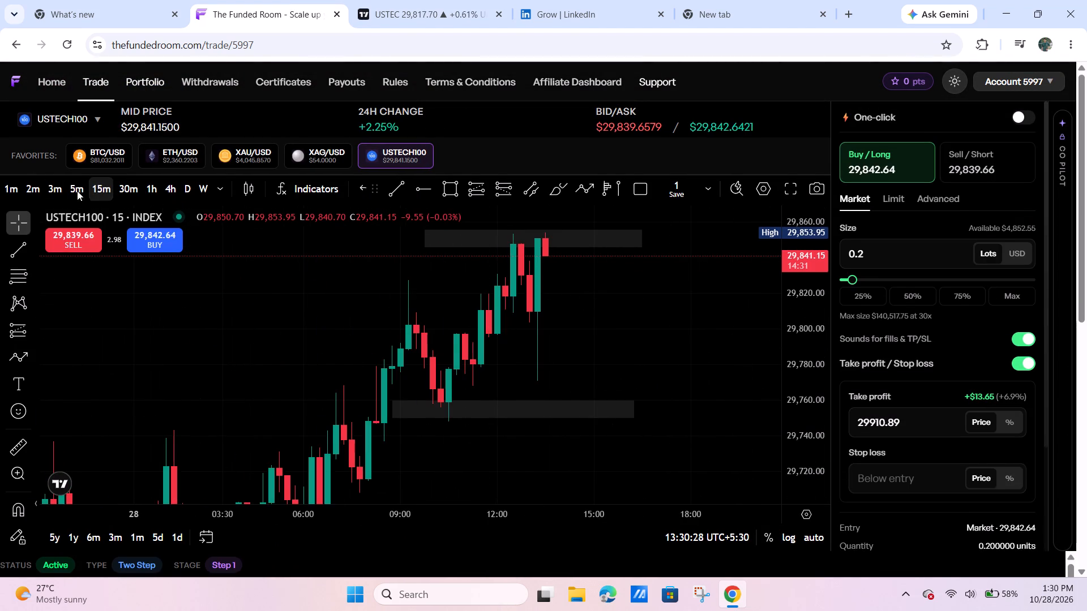
Examine USTECH100 on the 3-minute timeframe between the recent-high and support zones in The Funded Room.
left_click(77, 191)
left_click(55, 193)
left_click_drag(820, 260, 787, 405)
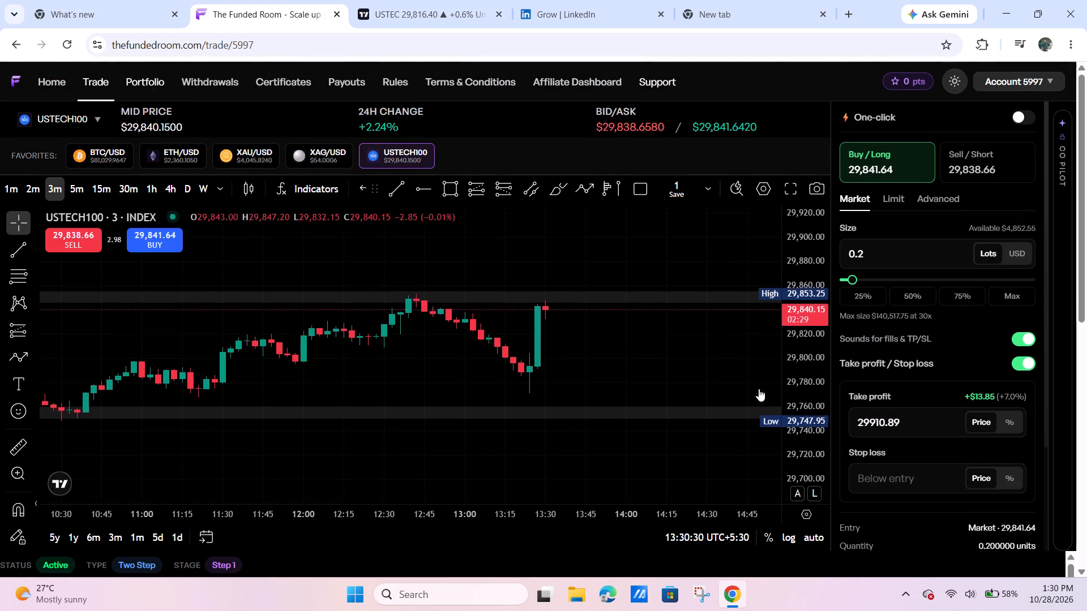
left_click_drag(692, 372, 562, 345)
scroll(476, 295, "down", 6)
left_click_drag(796, 387, 785, 333)
left_click_drag(776, 333, 724, 333)
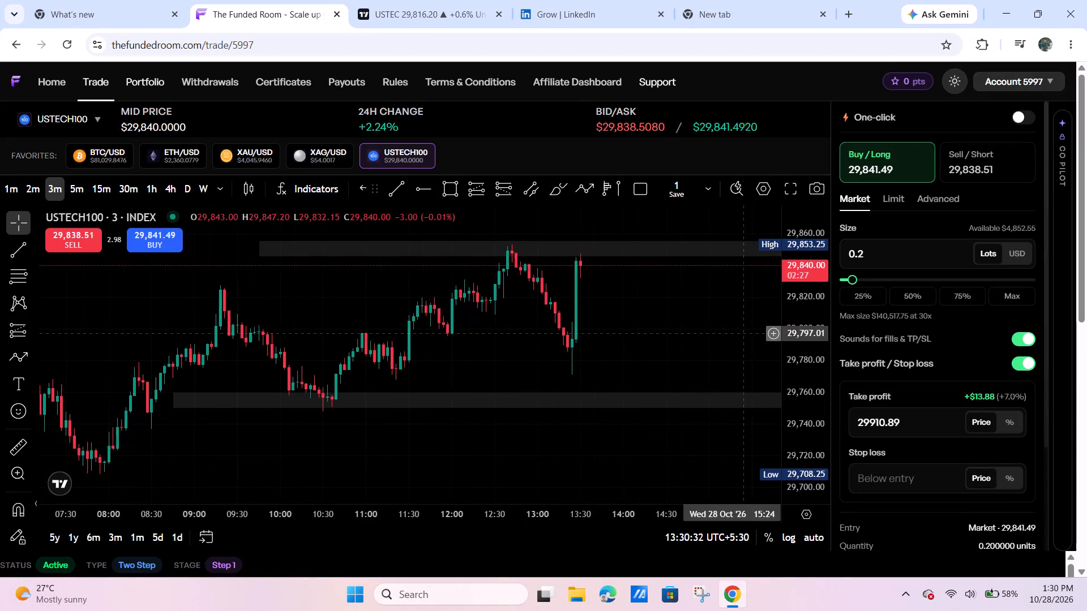
left_click_drag(724, 333, 716, 333)
scroll(714, 333, "down", 2)
left_click_drag(707, 326, 737, 332)
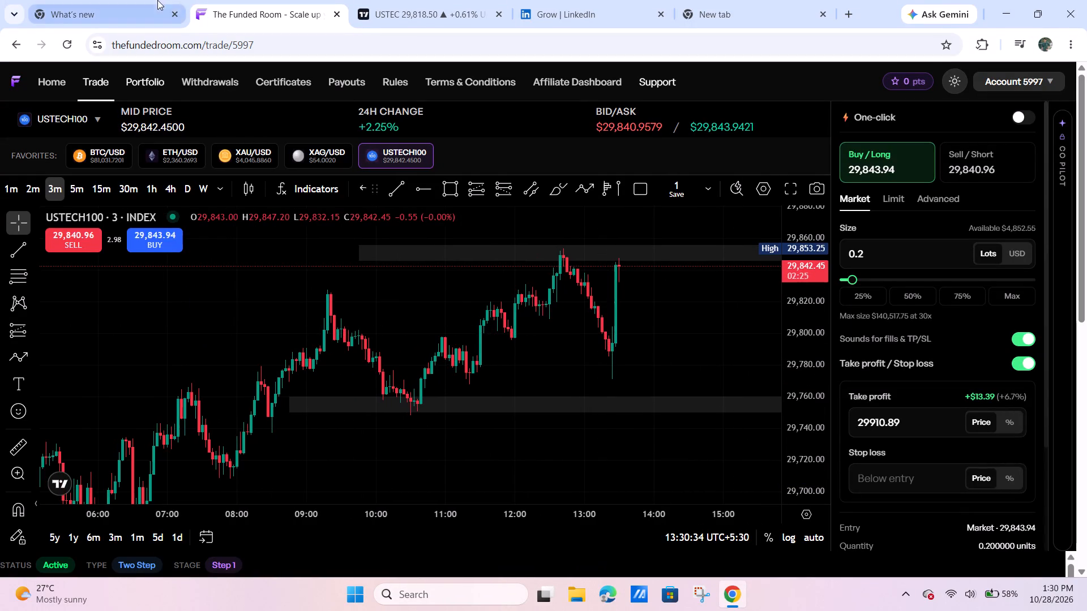
Switch to TradingView, open the XAUUSD chart and delete the short position drawing.
left_click(443, 0)
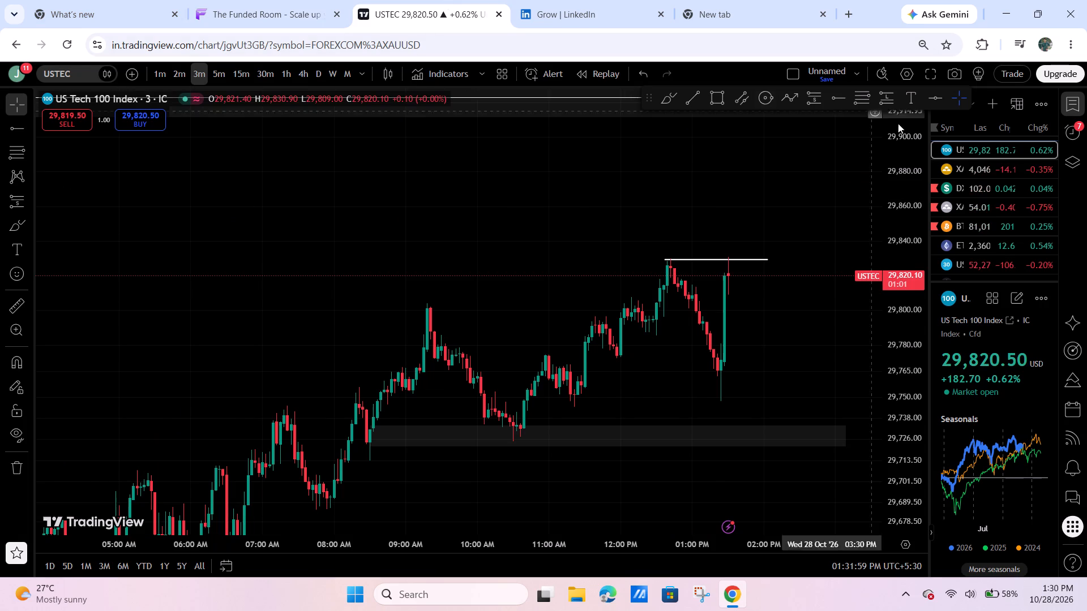
left_click(968, 171)
scroll(746, 291, "up", 7)
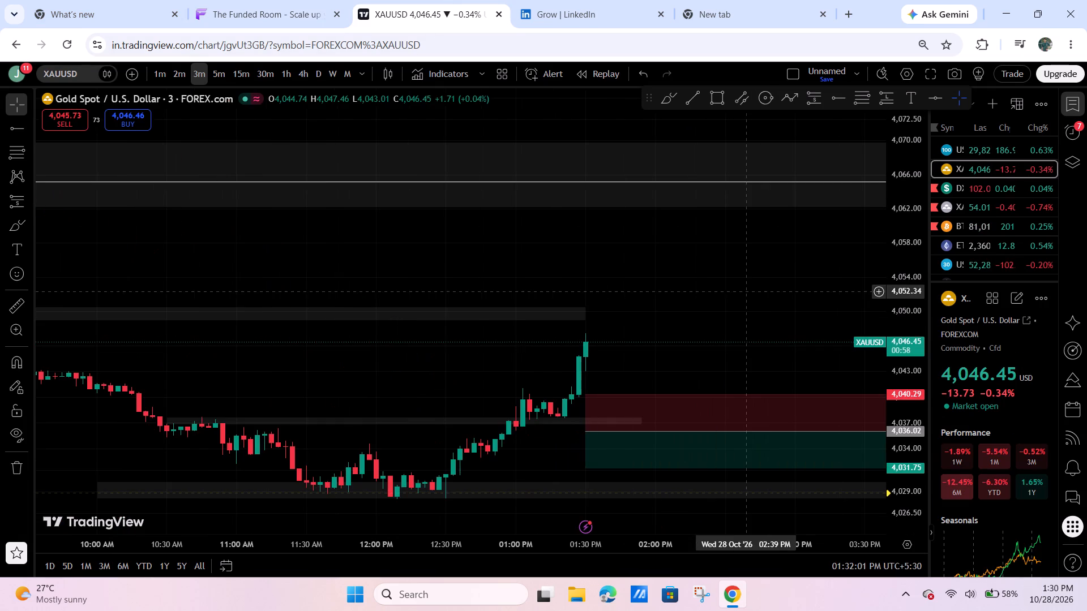
left_click_drag(750, 345, 721, 195)
scroll(752, 317, "down", 6)
left_click_drag(819, 221, 752, 227)
left_click(791, 316)
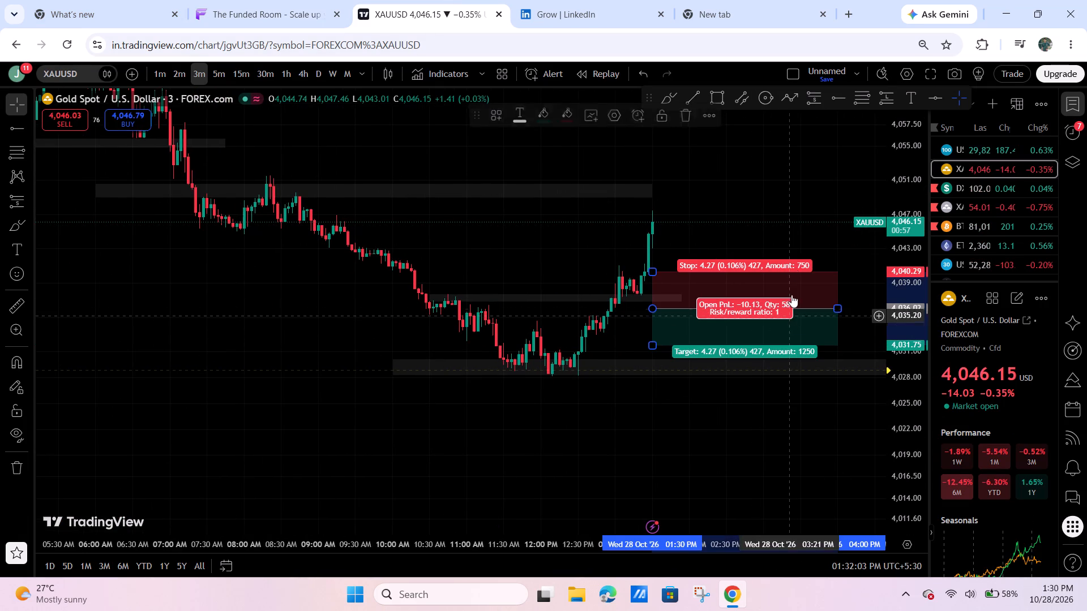
left_click(688, 113)
Examine gold's latest rise on the 3-minute chart and on the 15-minute timeframe against the marked zones.
left_click_drag(750, 225, 812, 226)
left_click_drag(919, 328, 901, 233)
left_click_drag(858, 240, 793, 251)
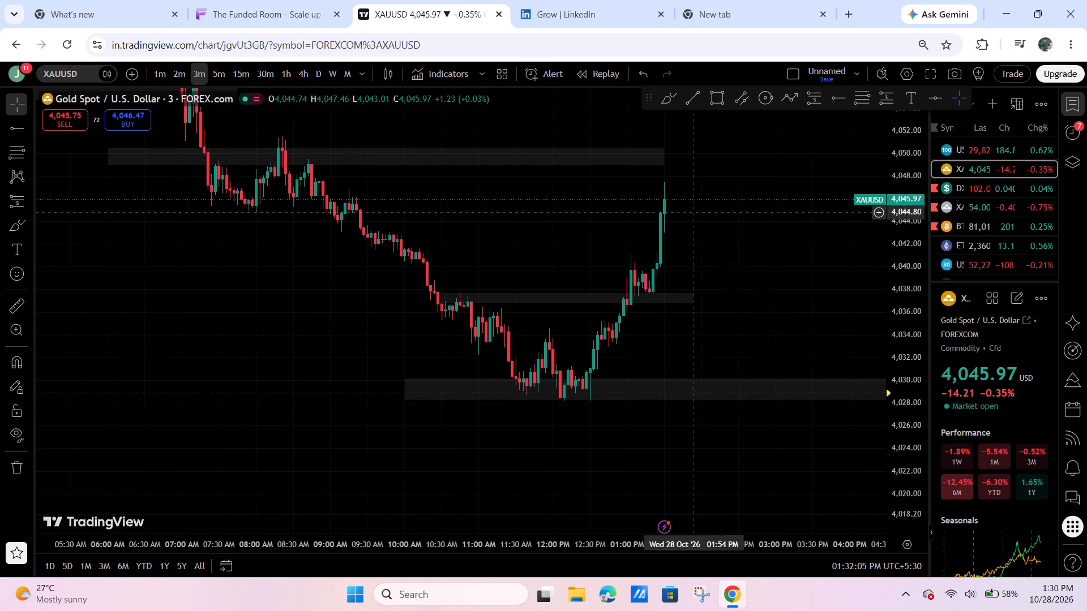
left_click(242, 70)
left_click_drag(891, 184, 857, 307)
left_click_drag(759, 301, 769, 302)
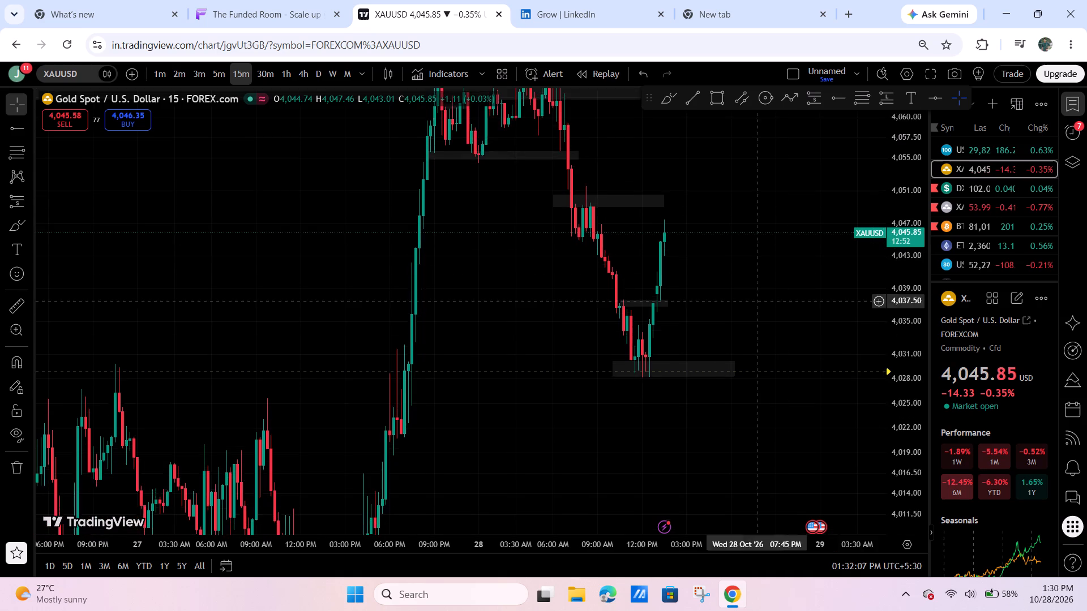
Shift the grey resistance zone above gold's latest 15-minute rise later in time, starting about 07:45 AM with its top near 4,051.
left_click_drag(769, 302, 911, 281)
scroll(830, 319, "up", 12)
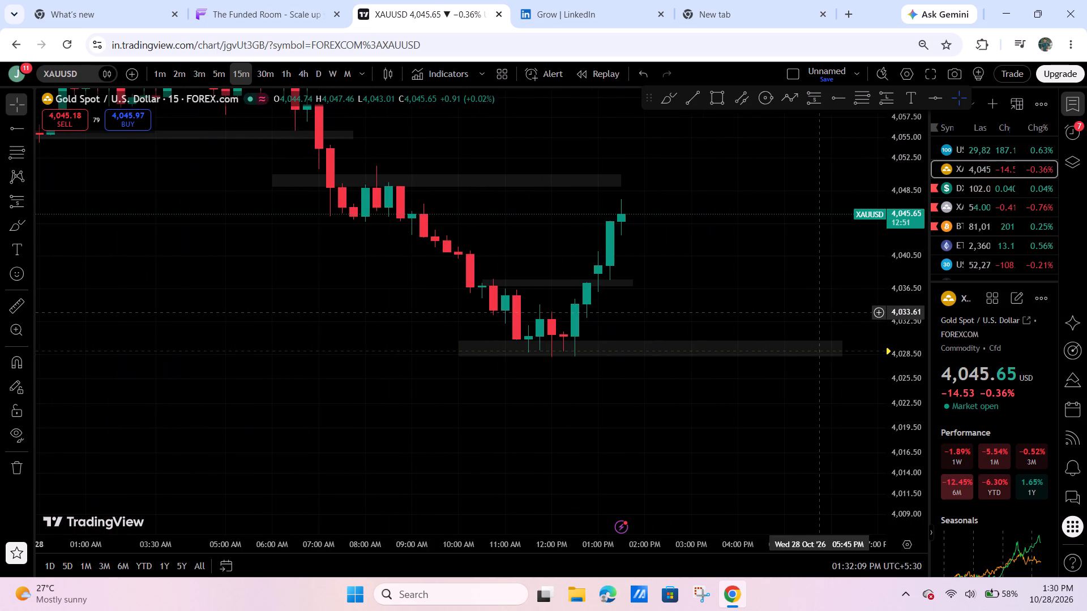
scroll(790, 312, "down", 1)
left_click_drag(788, 305, 694, 336)
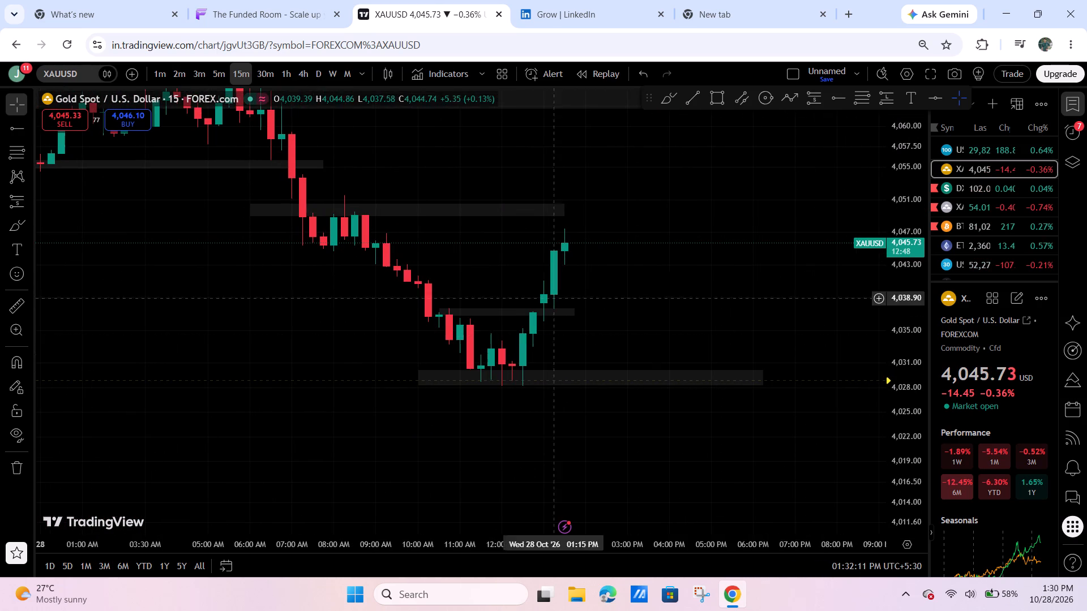
left_click(543, 220)
left_click_drag(547, 216, 605, 214)
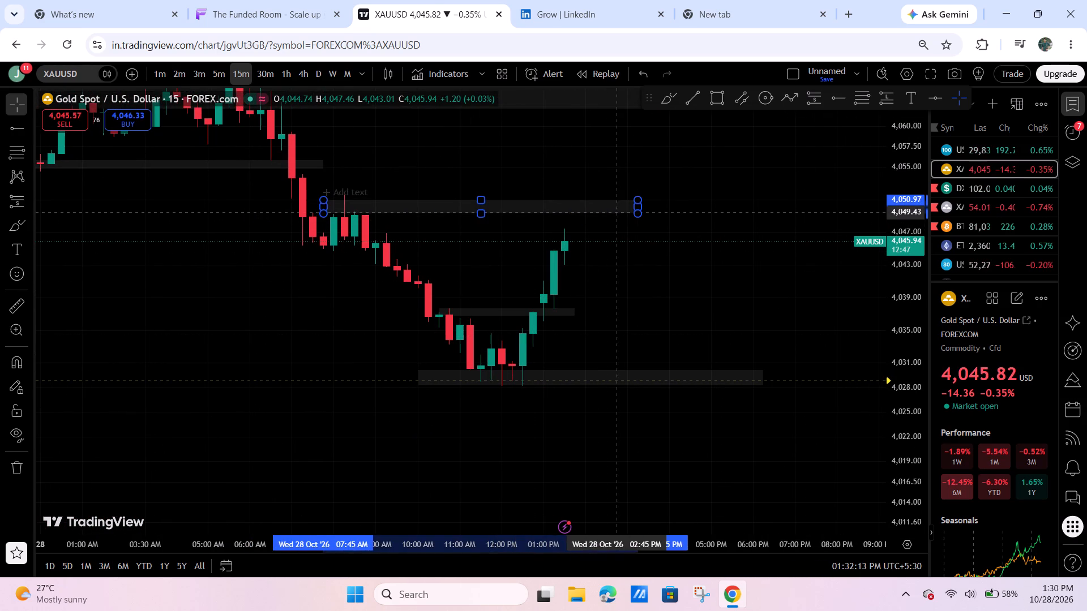
left_click_drag(605, 214, 601, 215)
scroll(355, 120, "down", 6)
left_click_drag(836, 213, 837, 247)
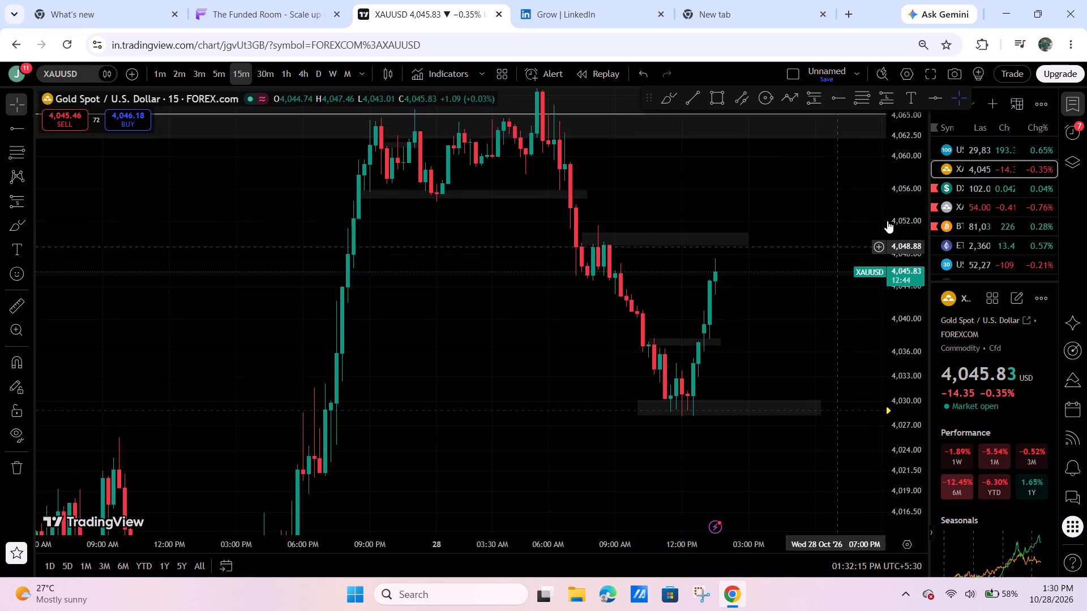
left_click_drag(902, 203, 874, 302)
left_click_drag(803, 308, 786, 309)
Switch to The Funded Room and examine the latest USTECH100 rise on the 3-minute chart against the recent-high and support zones.
left_click(554, 0)
left_click(392, 0)
left_click(292, 0)
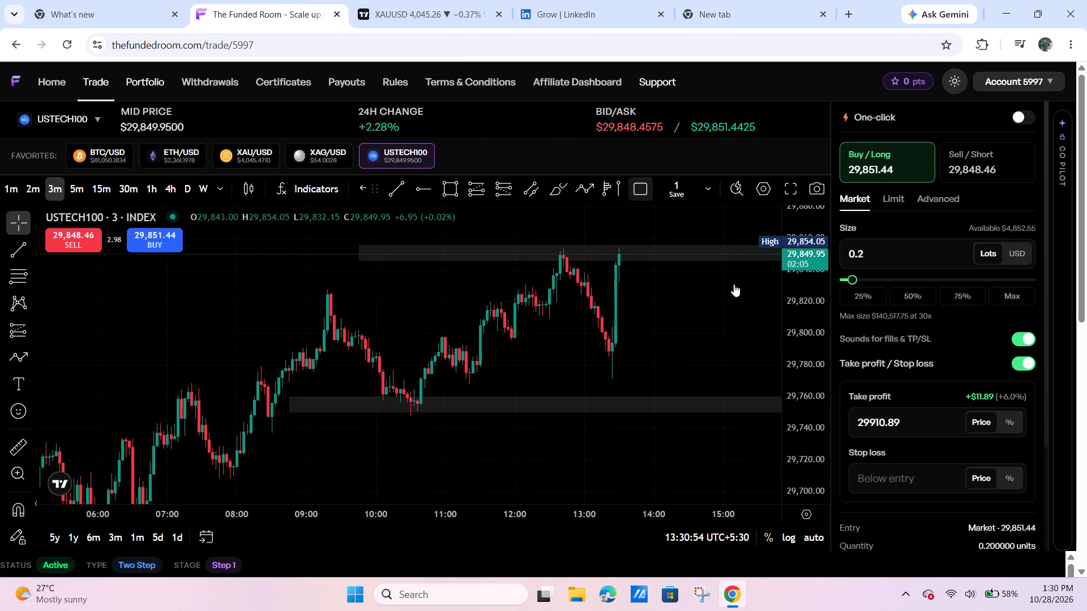
scroll(723, 318, "up", 3)
left_click_drag(824, 277, 807, 299)
left_click_drag(698, 308, 658, 316)
scroll(655, 329, "up", 4)
left_click_drag(588, 345, 761, 347)
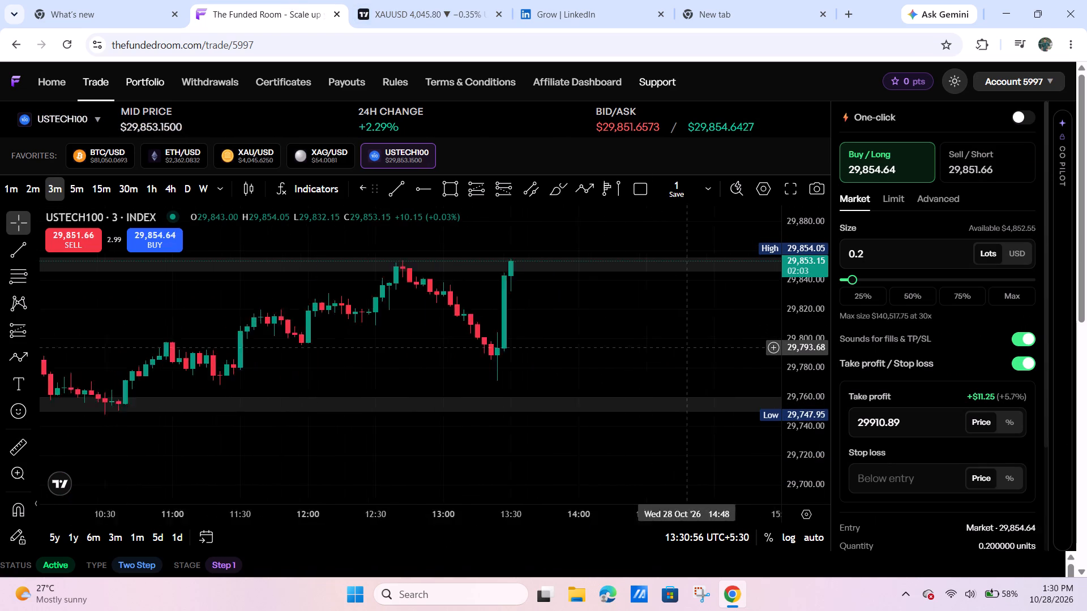
left_click_drag(761, 347, 786, 347)
left_click_drag(798, 357, 771, 333)
left_click_drag(748, 337, 704, 345)
scroll(691, 341, "down", 4)
left_click_drag(739, 350, 687, 363)
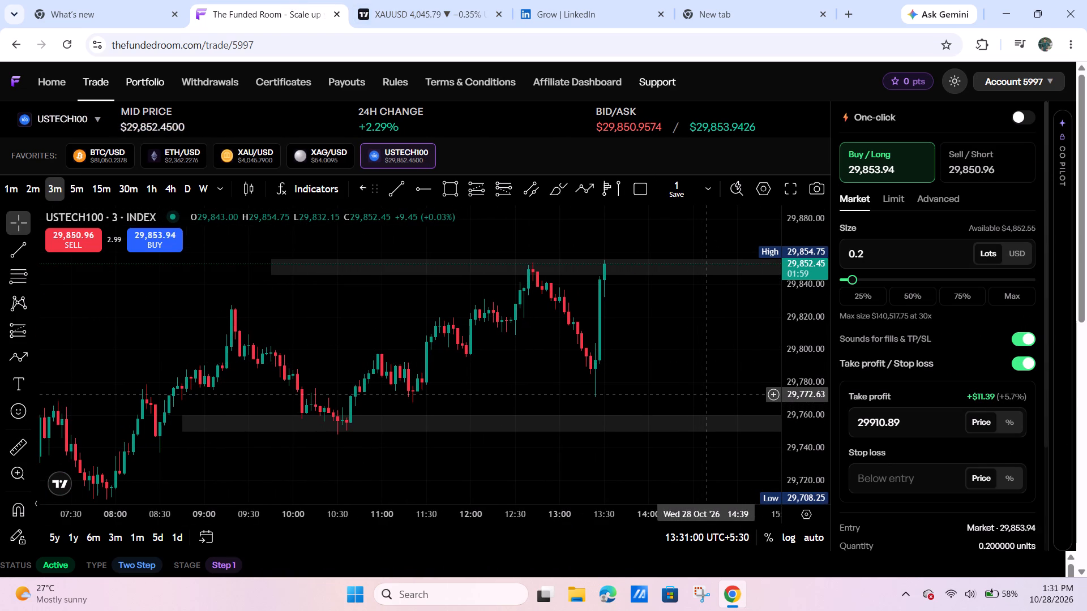
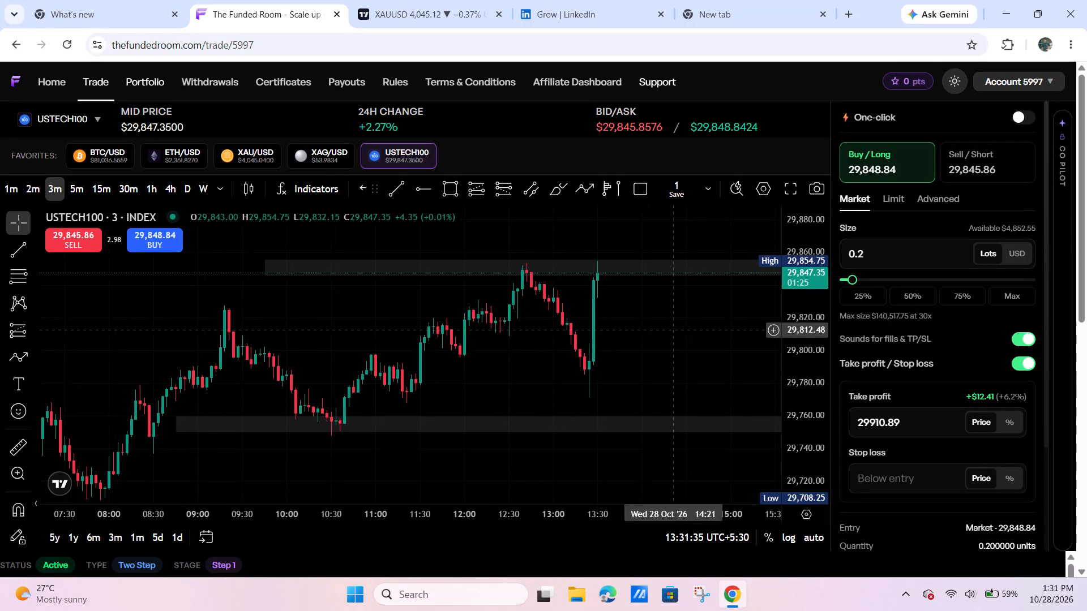
Examine USTECH100 on the 15-minute timeframe, comparing the latest candles with the recent-high zone and the support zone.
left_click(102, 192)
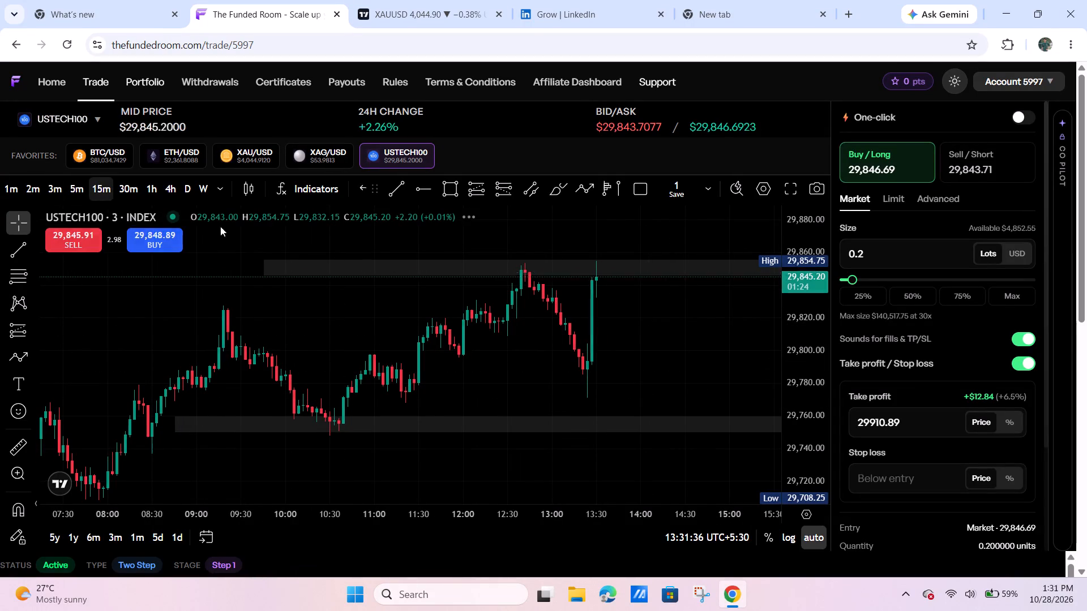
scroll(684, 335, "up", 11)
left_click_drag(589, 343, 722, 416)
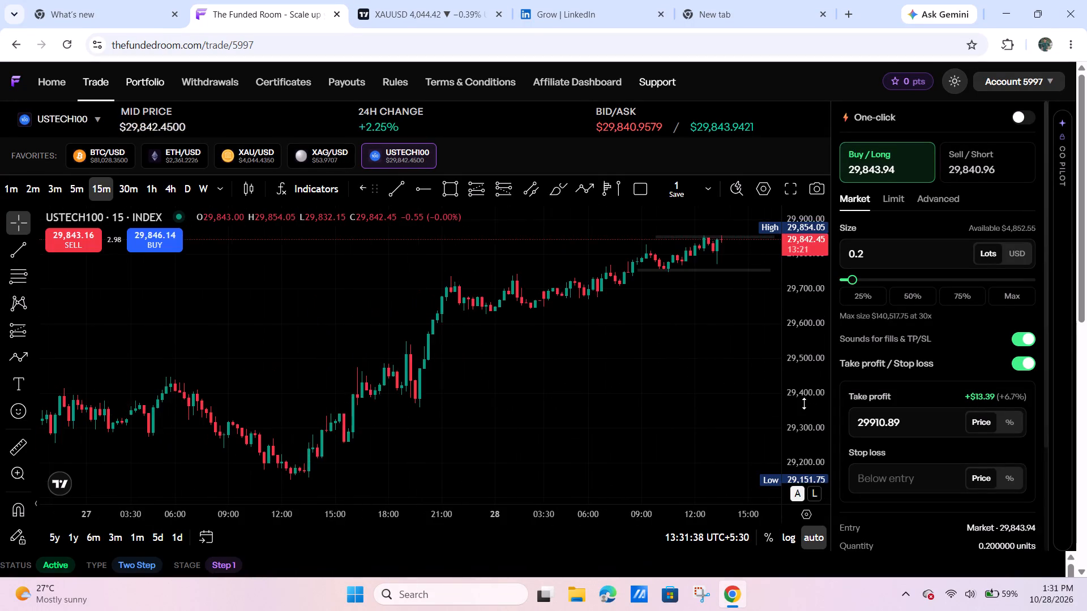
left_click_drag(798, 410, 794, 211)
left_click_drag(704, 261, 631, 546)
scroll(646, 490, "up", 8)
left_click_drag(657, 296, 717, 348)
left_click_drag(801, 437, 801, 359)
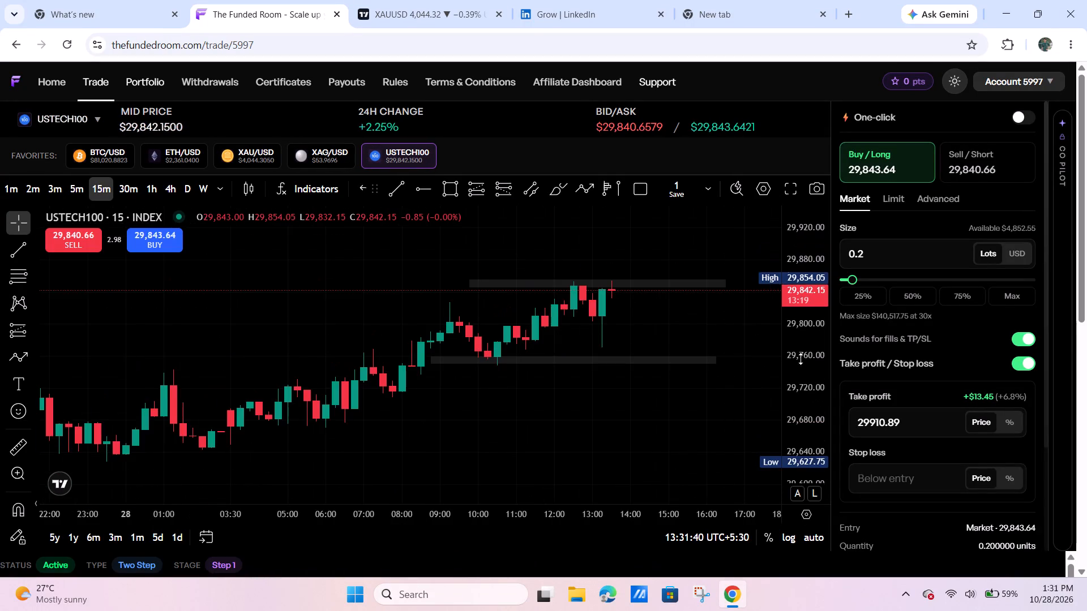
left_click_drag(801, 359, 771, 186)
left_click_drag(717, 213, 659, 341)
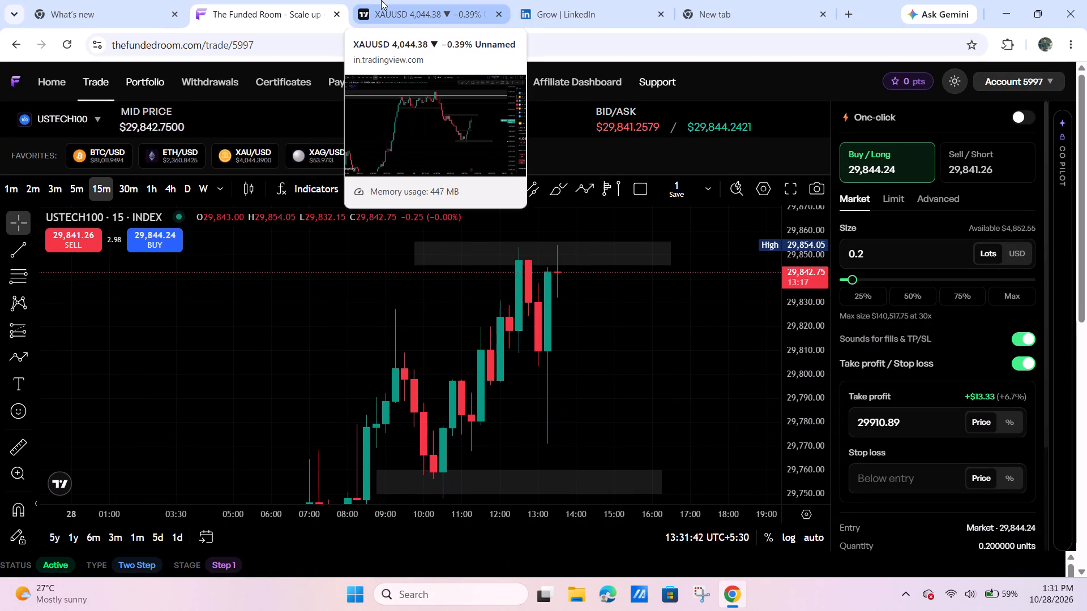
Switch to TradingView and check gold's latest 15-minute rise against the grey resistance zone above it.
left_click(451, 0)
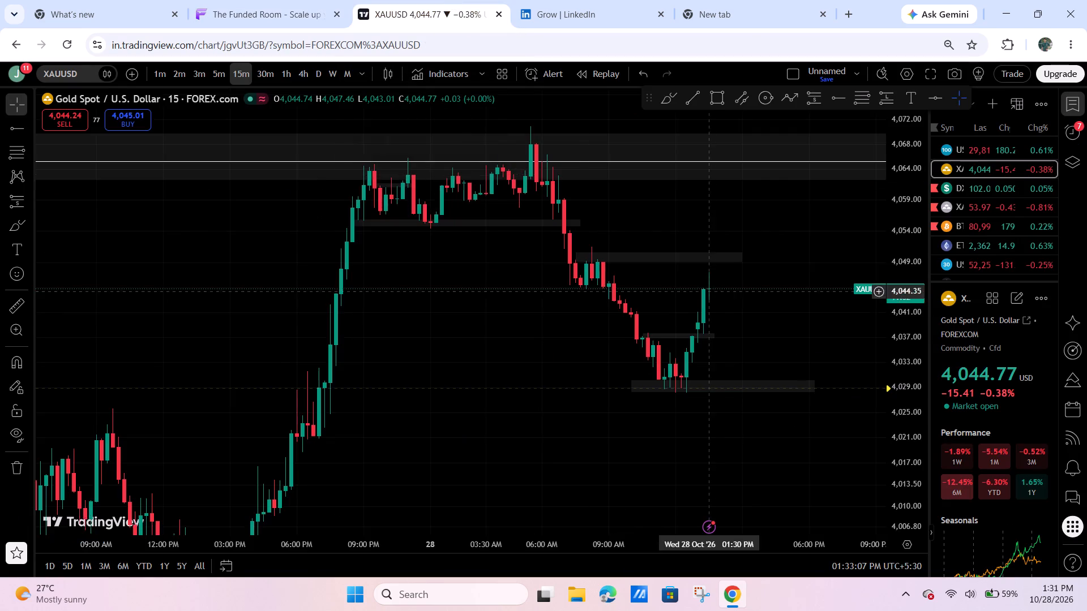
scroll(717, 302, "up", 4)
left_click_drag(826, 320, 776, 337)
Switch back to The Funded Room and examine the 15-minute USTECH100 price between its marked zones and the higher zone near 29,950.
left_click(230, 2)
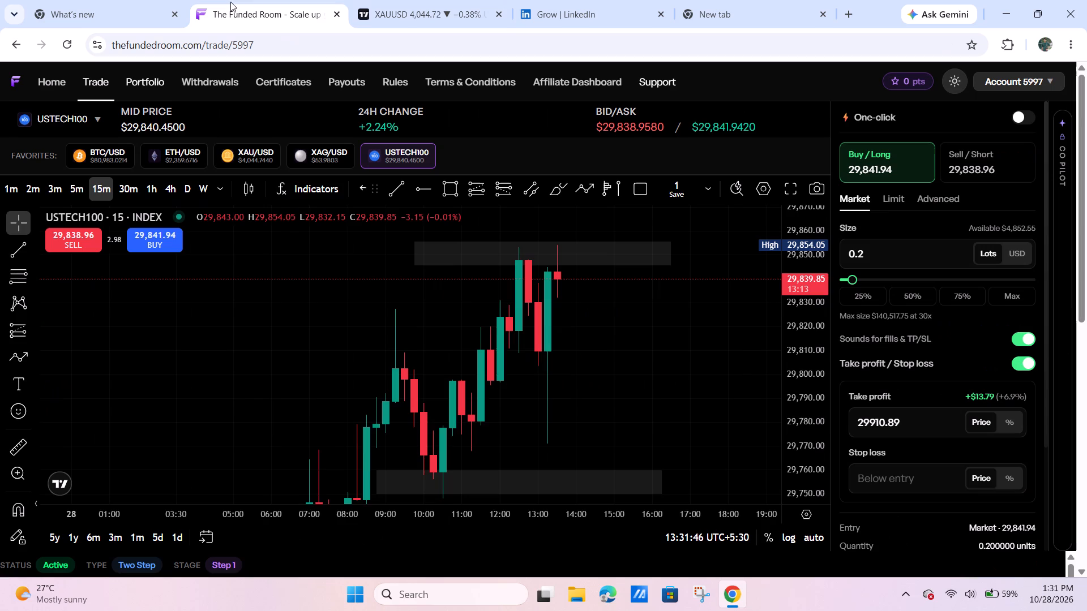
scroll(623, 355, "up", 4)
left_click_drag(802, 244, 758, 440)
left_click_drag(718, 420, 636, 410)
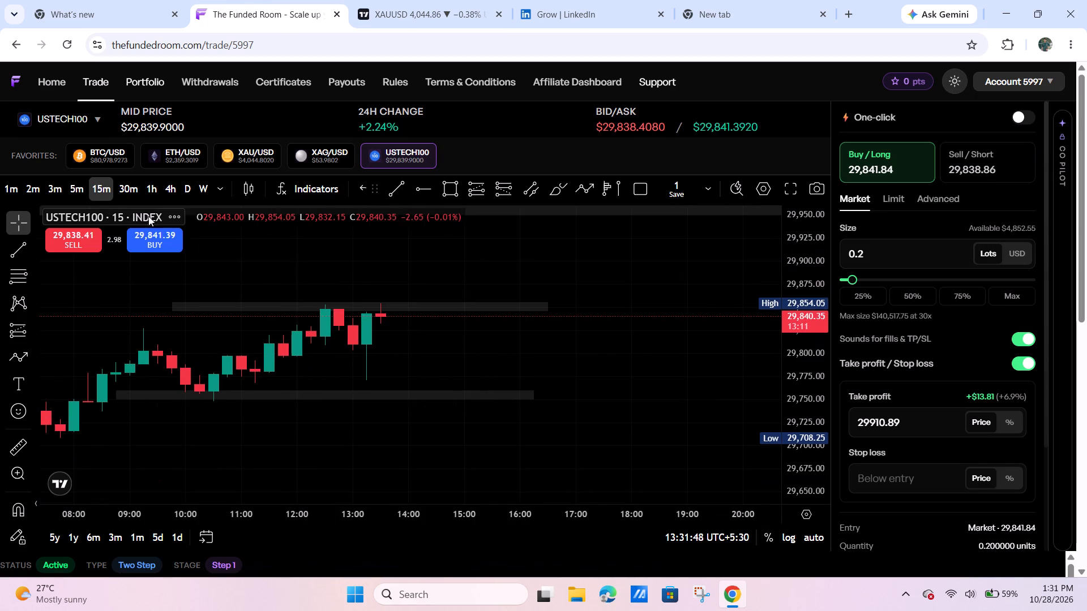